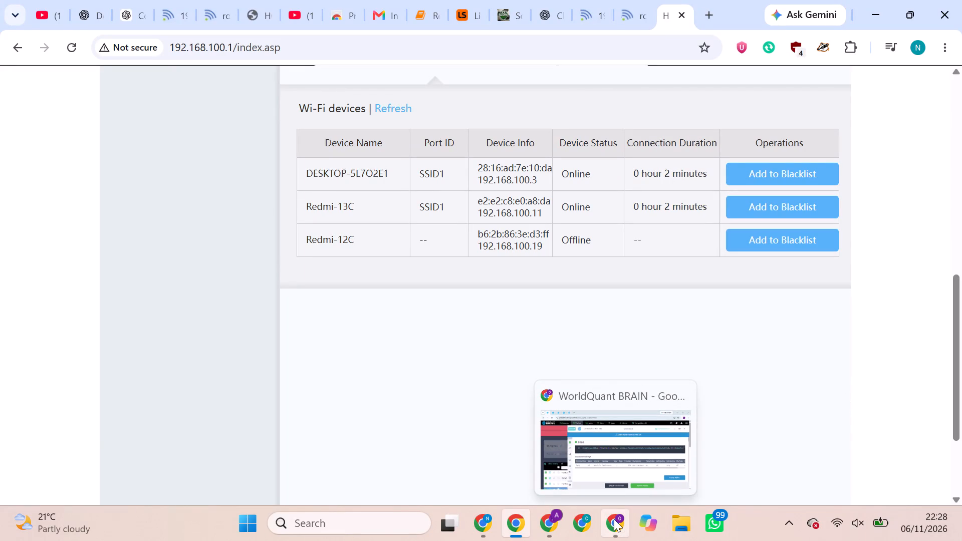
Switch to the WorldQuant BRAIN browser window and look over its open simulations, ending on the unsubmitted alphas page.
left_click(622, 445)
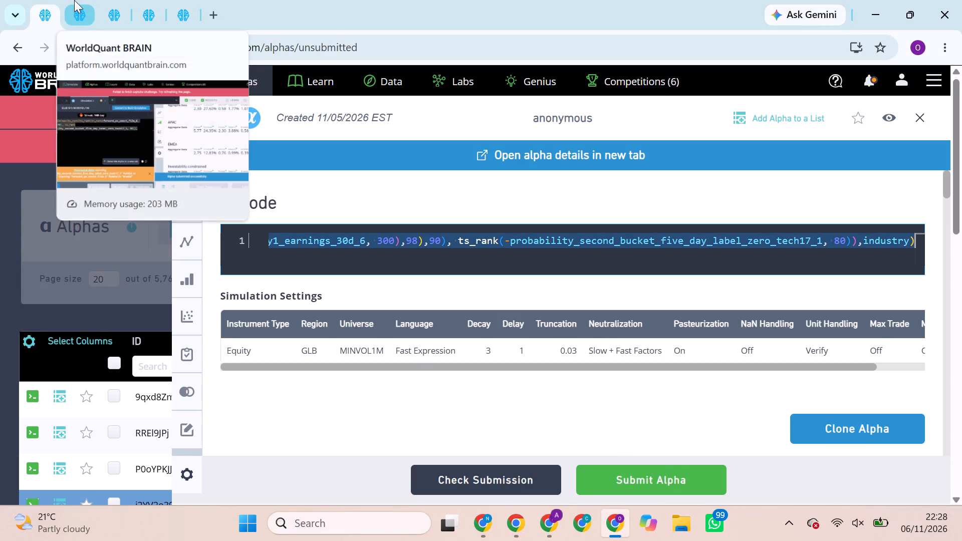
left_click(74, 0)
left_click(149, 24)
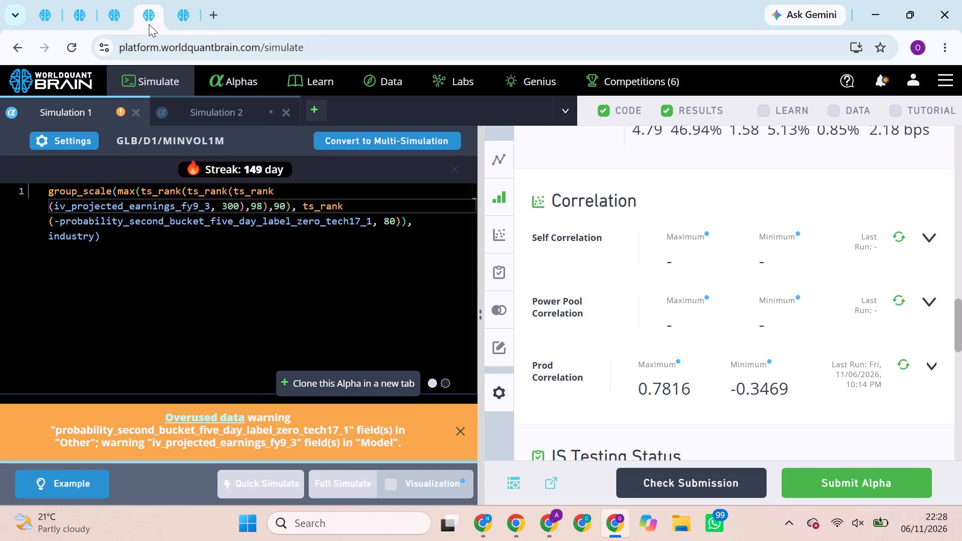
left_click(78, 0)
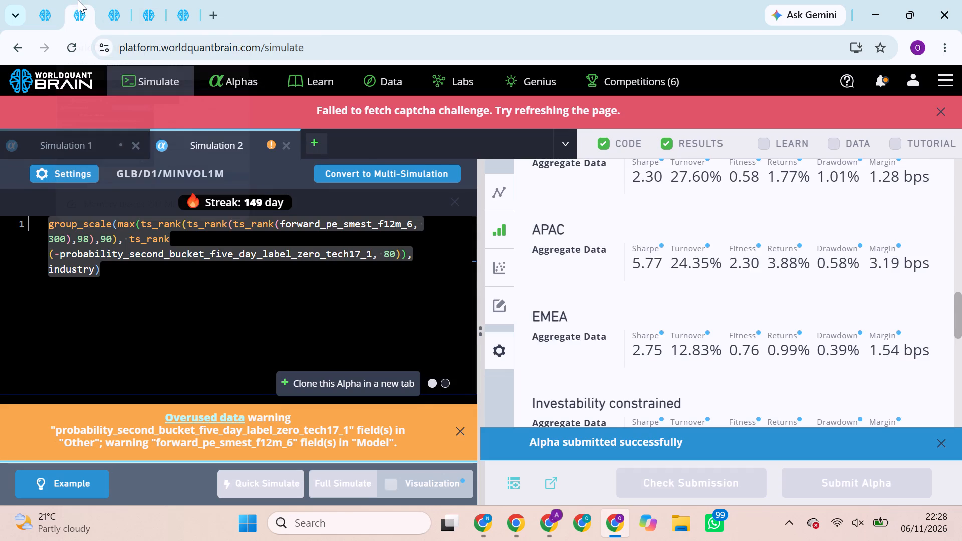
left_click(54, 0)
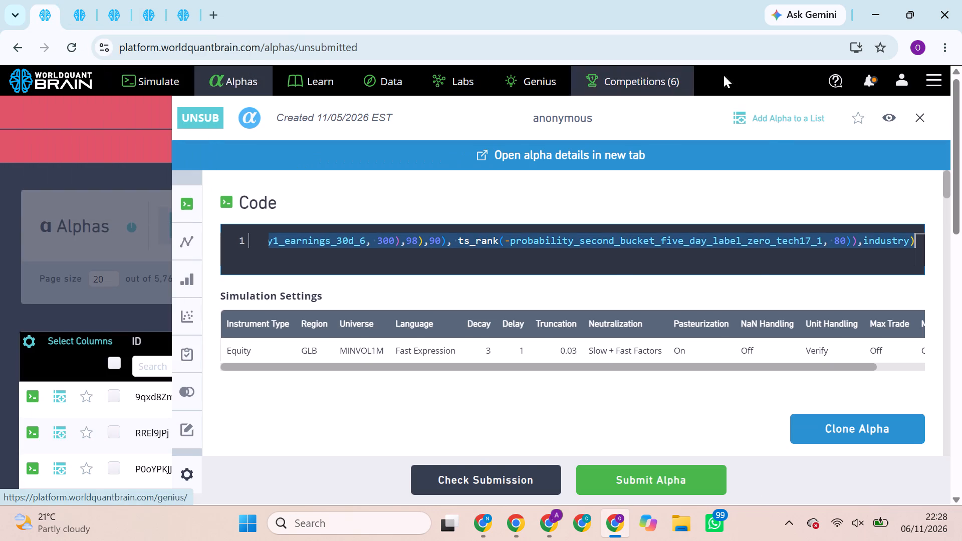
Close the open alpha's details and dismiss both error banners on the unsubmitted alphas page.
left_click(921, 124)
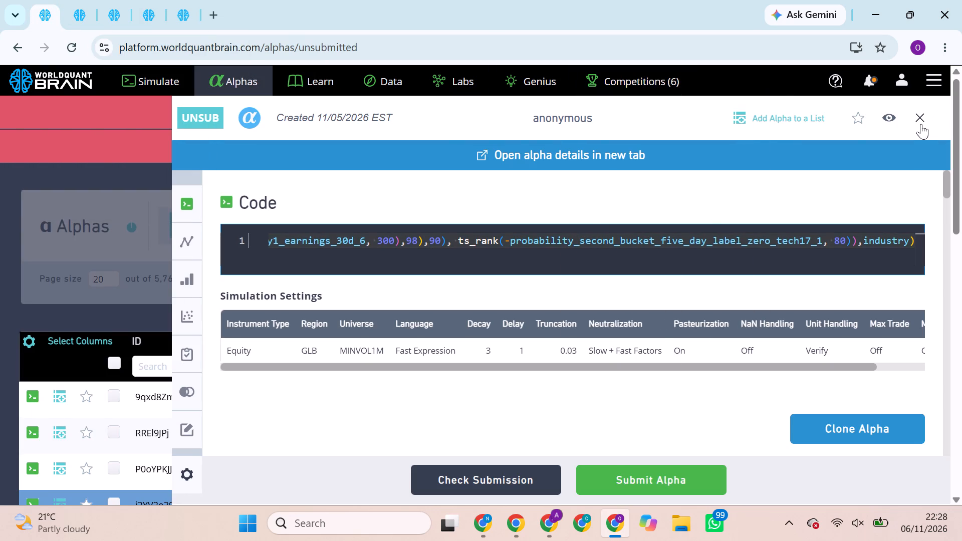
left_click(917, 117)
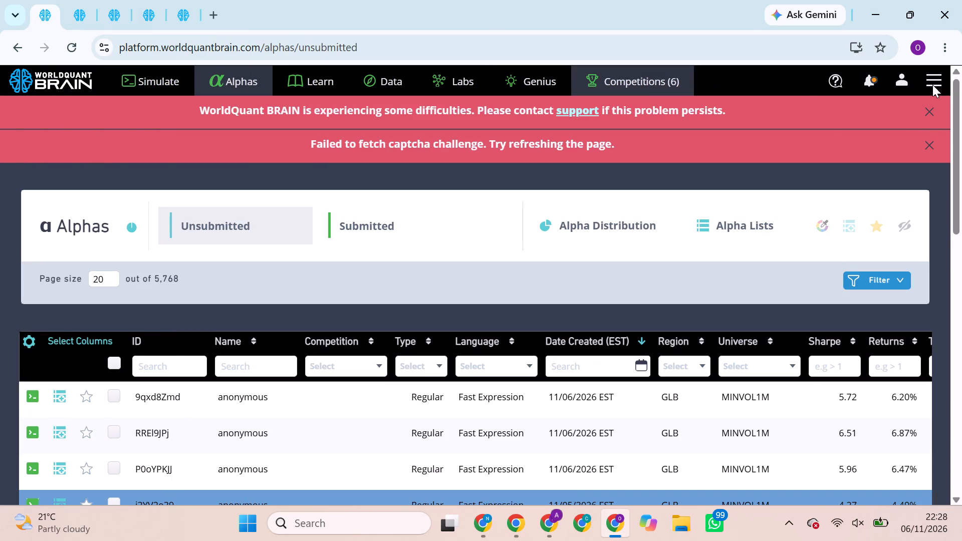
left_click(928, 143)
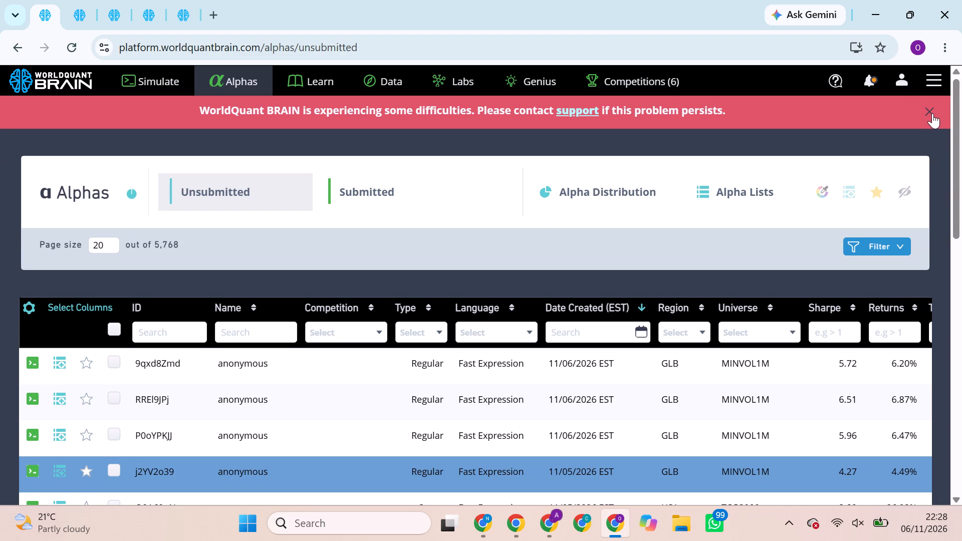
left_click(931, 112)
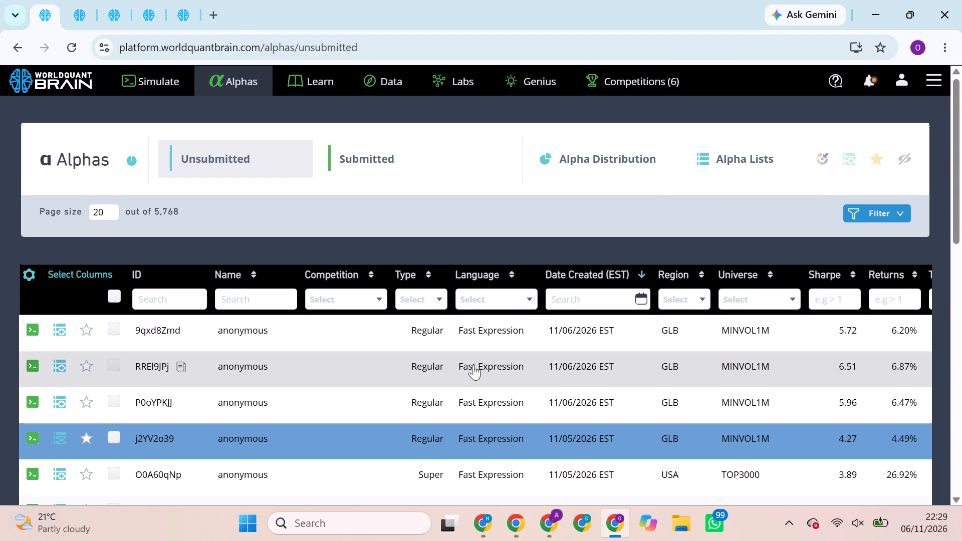
Run the Prod Correlation check for the unsubmitted Super alpha YP1aloLR and close its details.
scroll(473, 365, "down", 3)
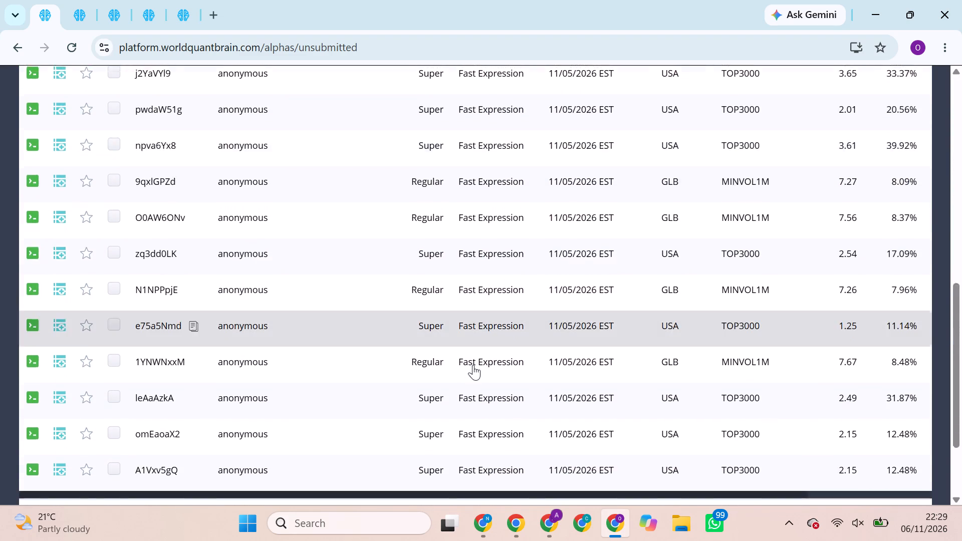
scroll(473, 365, "down", 1)
scroll(473, 365, "up", 1)
scroll(442, 256, "up", 3)
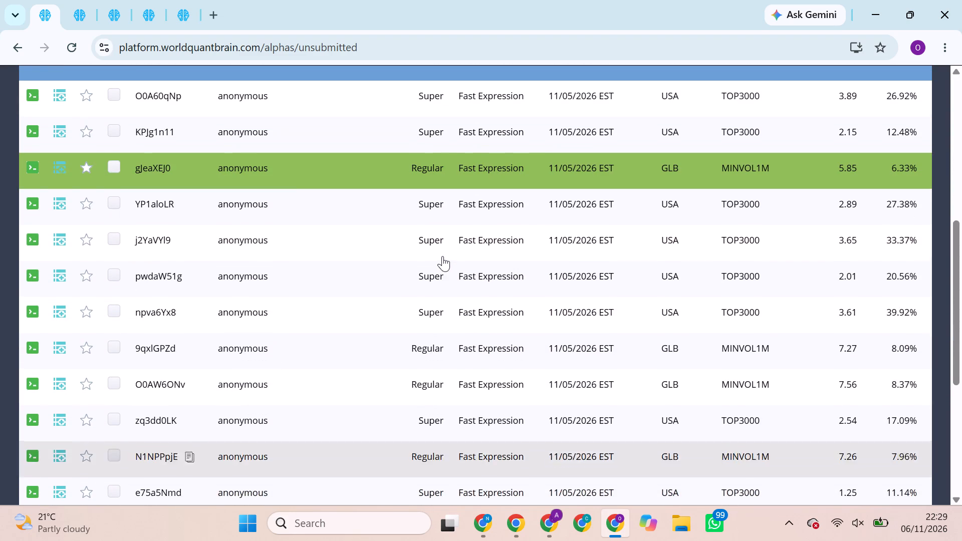
left_click(473, 203)
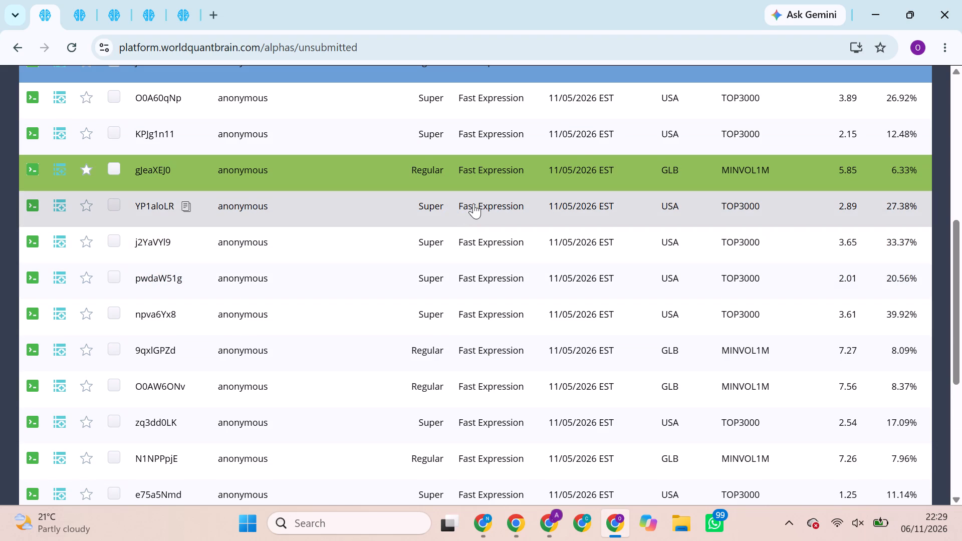
scroll(549, 319, "down", 2)
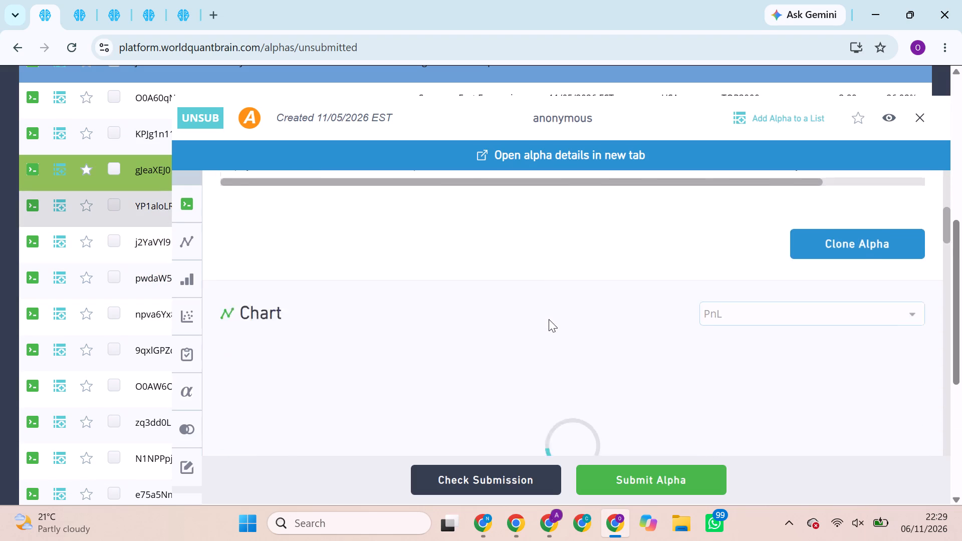
scroll(549, 319, "down", 3)
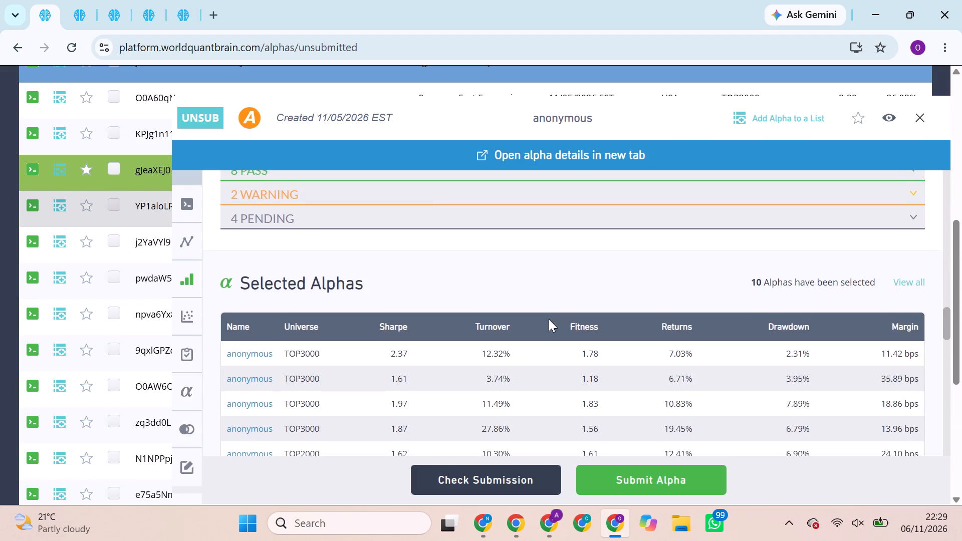
scroll(549, 319, "up", 2)
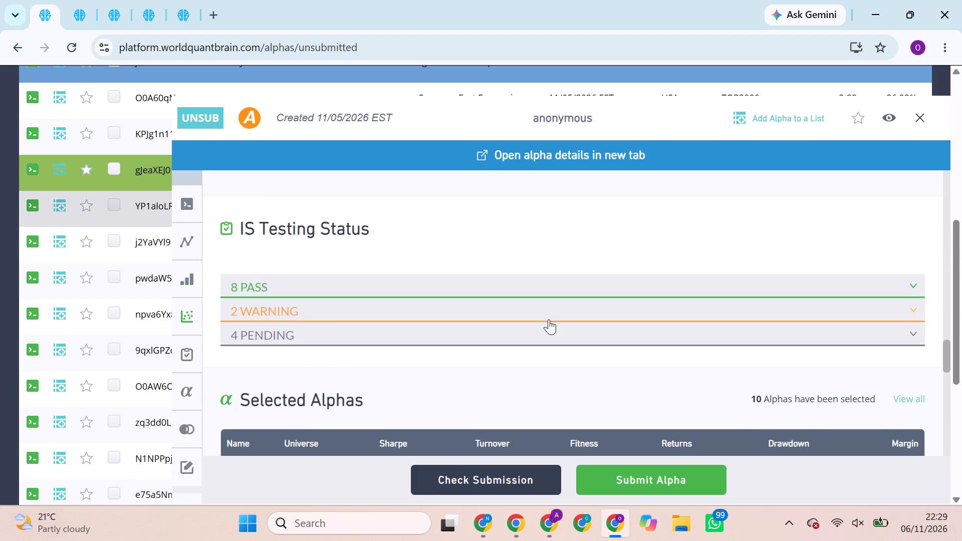
scroll(549, 319, "up", 2)
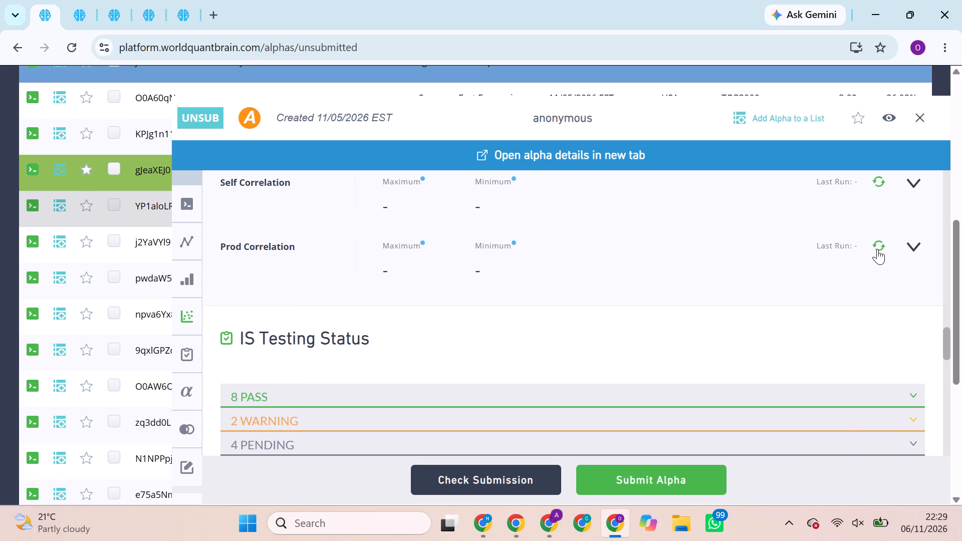
left_click(877, 246)
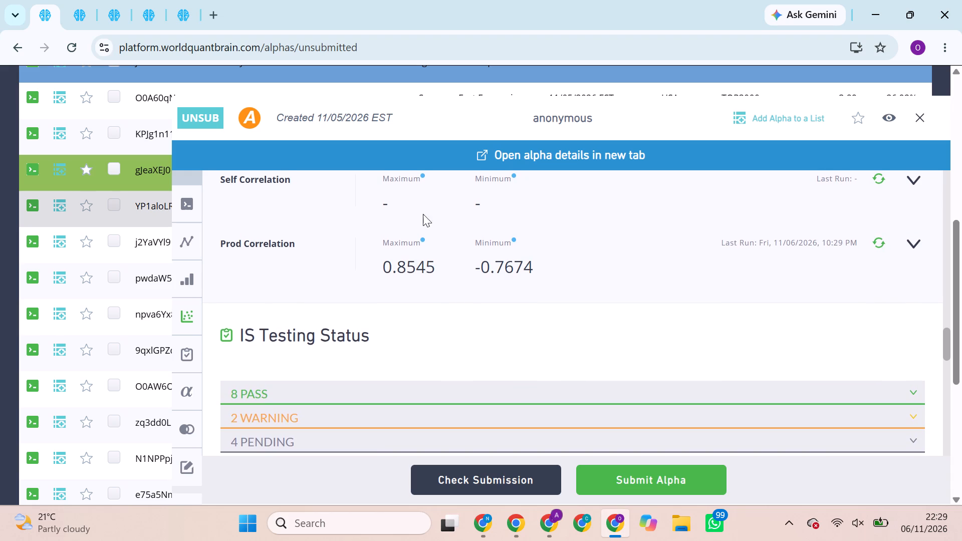
left_click(920, 116)
scroll(604, 286, "up", 5)
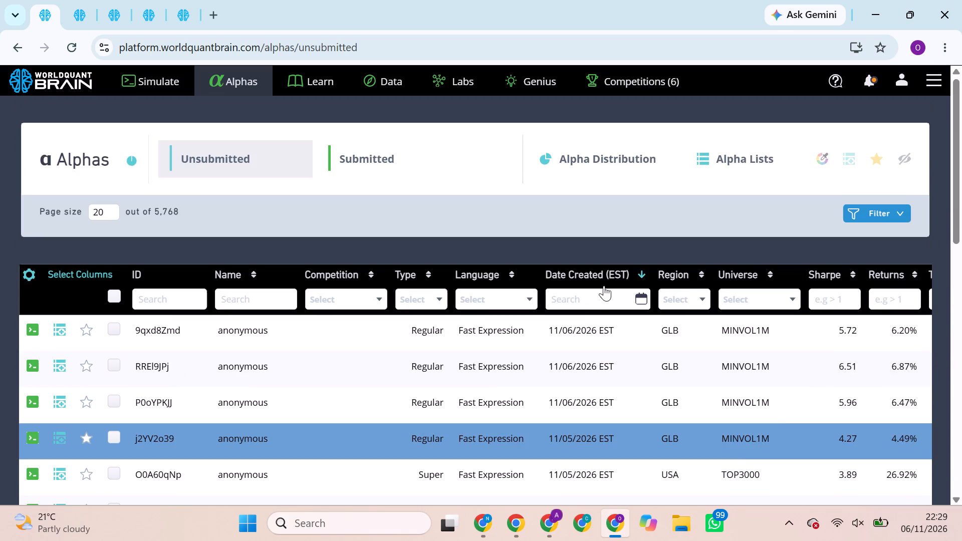
Open the Super alpha O0A60qNp and examine its expressions, PnL chart, aggregate data, selected alphas and properties.
scroll(604, 286, "up", 1)
scroll(497, 400, "down", 1)
left_click(517, 395)
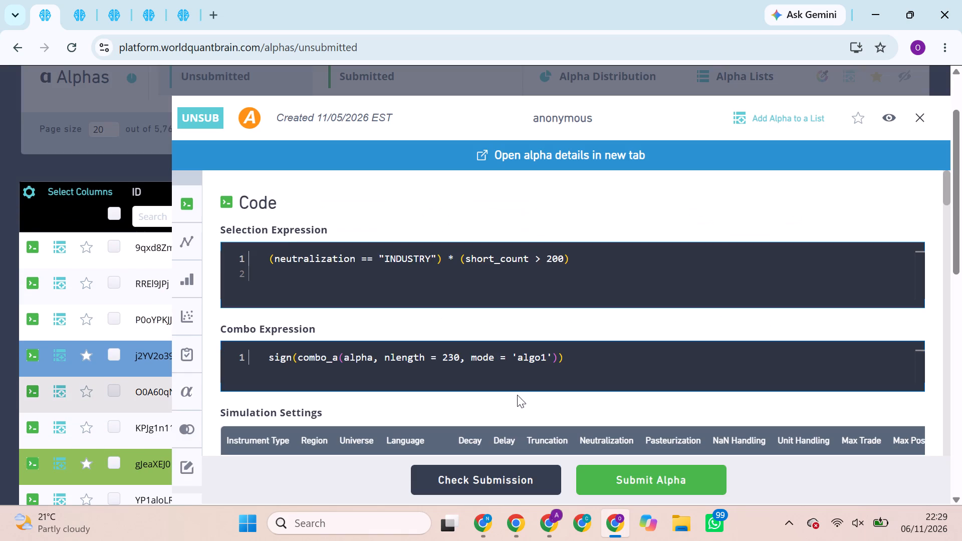
scroll(546, 377, "down", 4)
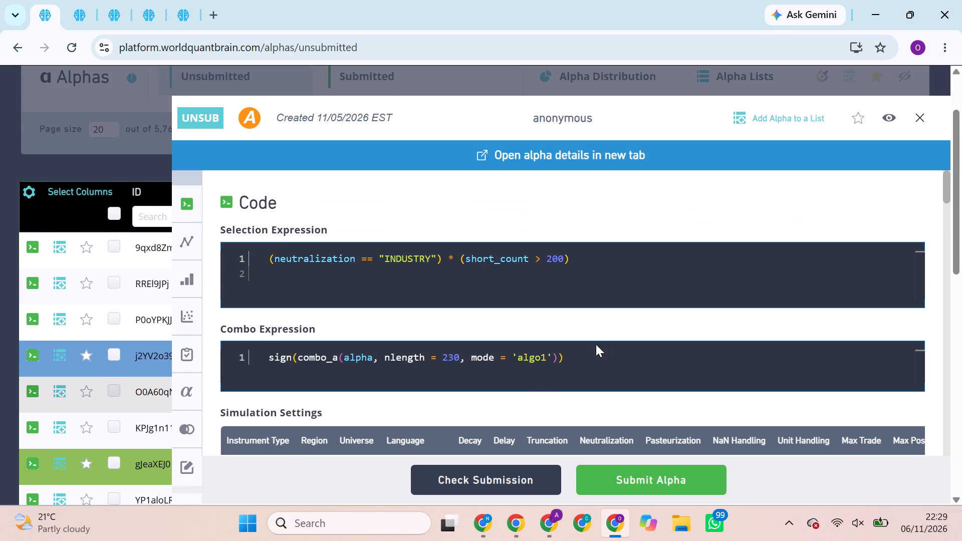
left_click(602, 341)
scroll(602, 341, "down", 1)
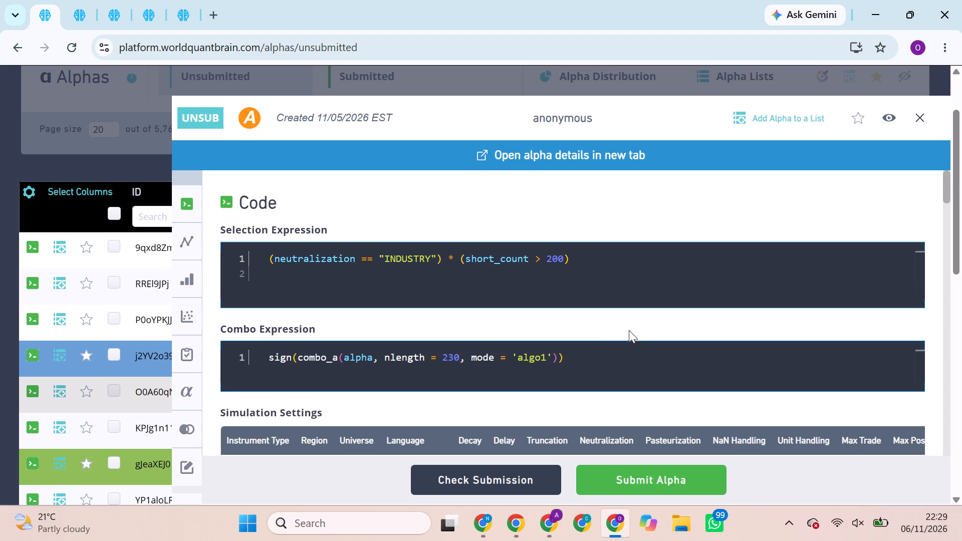
scroll(636, 364, "down", 3)
left_click(691, 320)
left_click(677, 398)
scroll(677, 398, "down", 3)
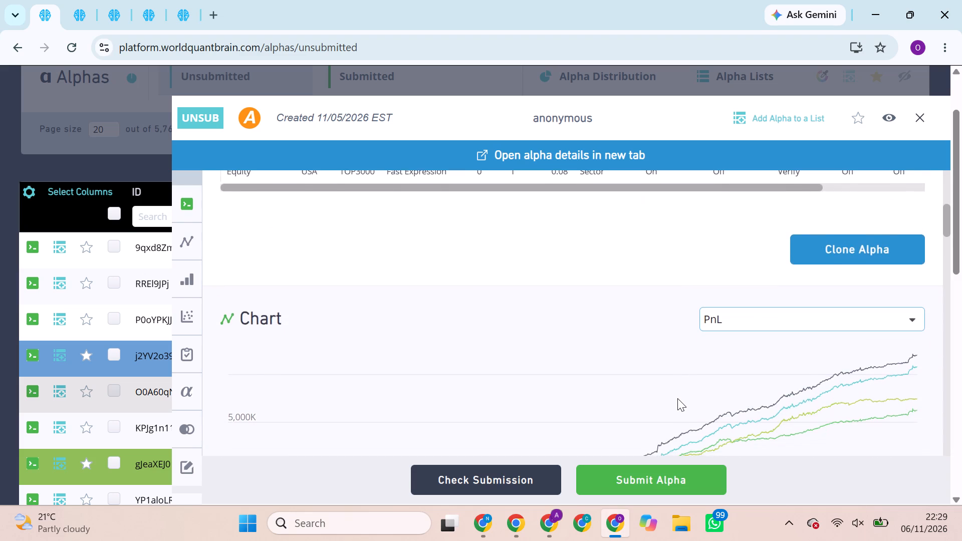
scroll(677, 398, "down", 5)
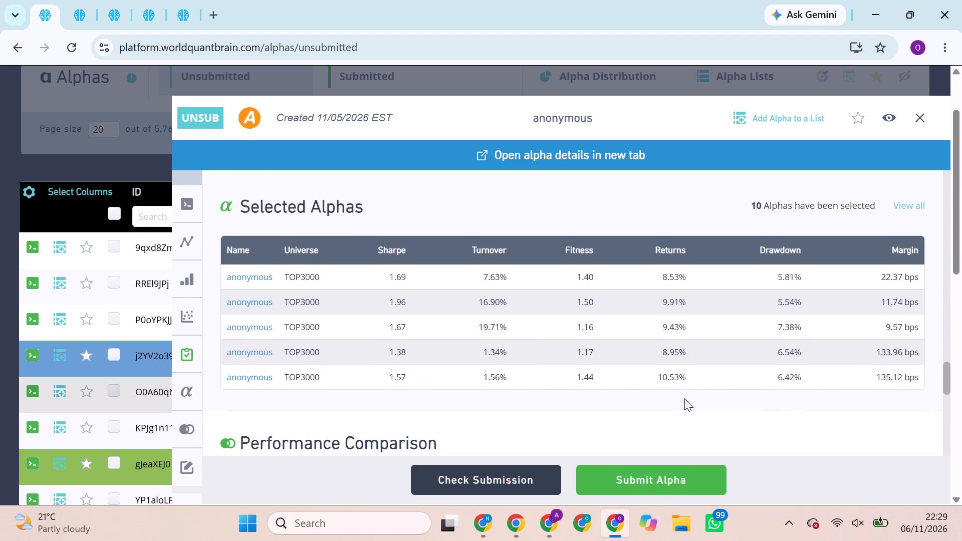
scroll(685, 399, "down", 2)
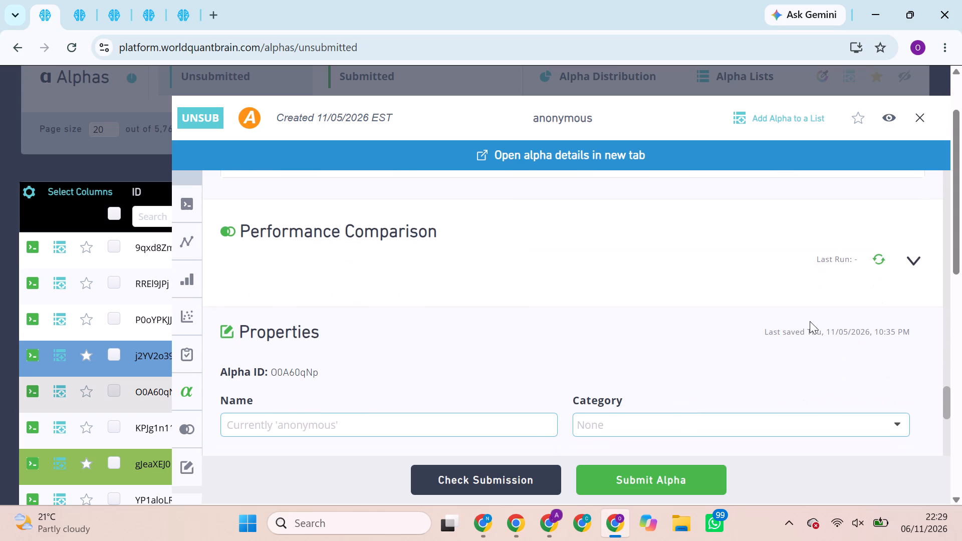
scroll(810, 321, "down", 2)
scroll(810, 321, "up", 6)
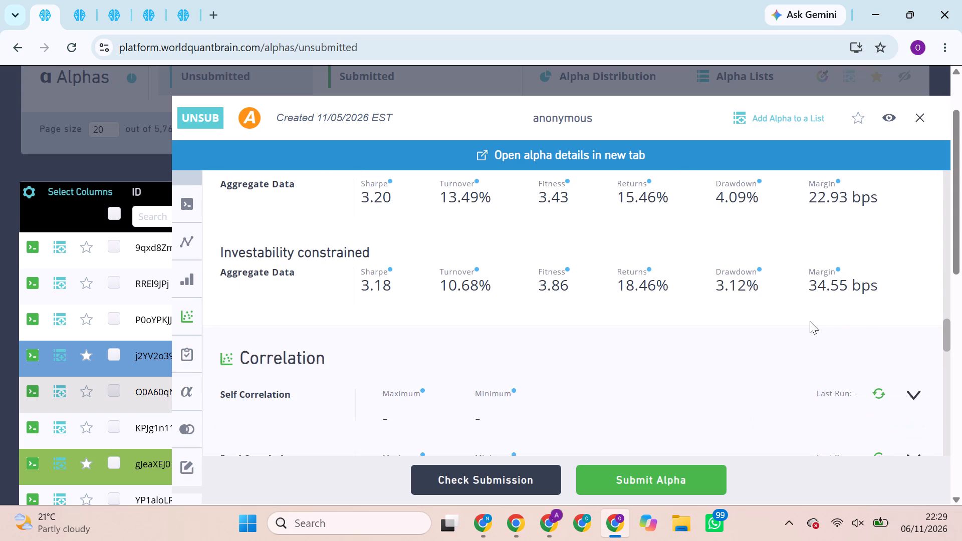
Run the Prod Correlation check for this Super alpha.
scroll(810, 321, "down", 2)
left_click(877, 347)
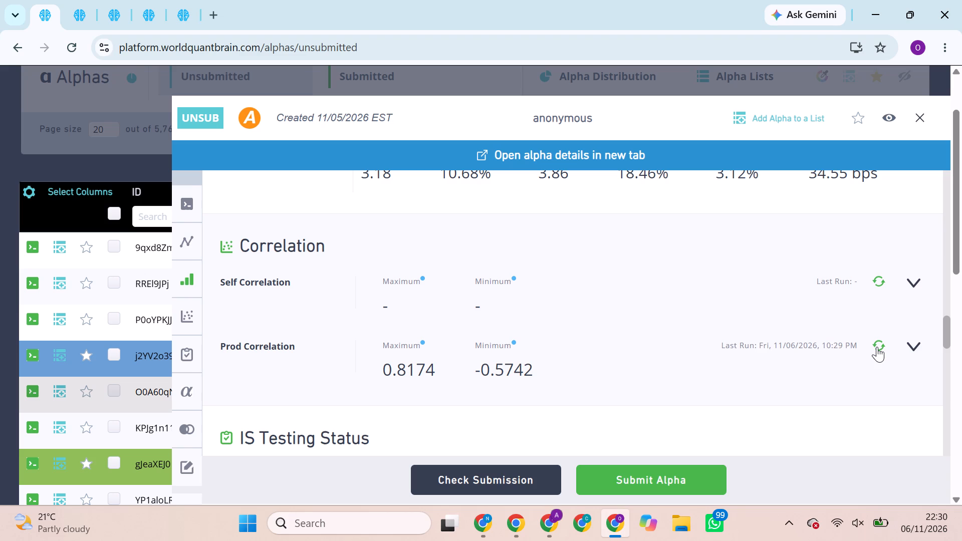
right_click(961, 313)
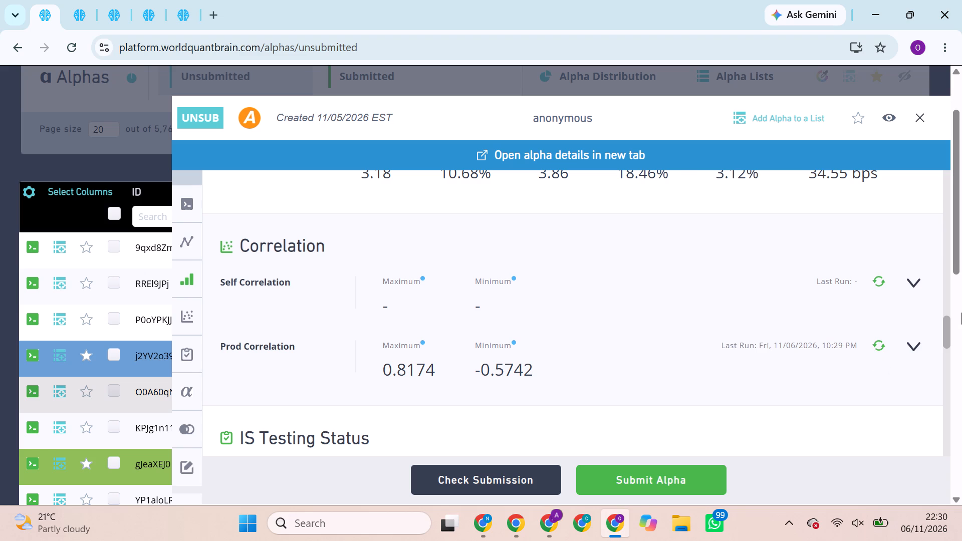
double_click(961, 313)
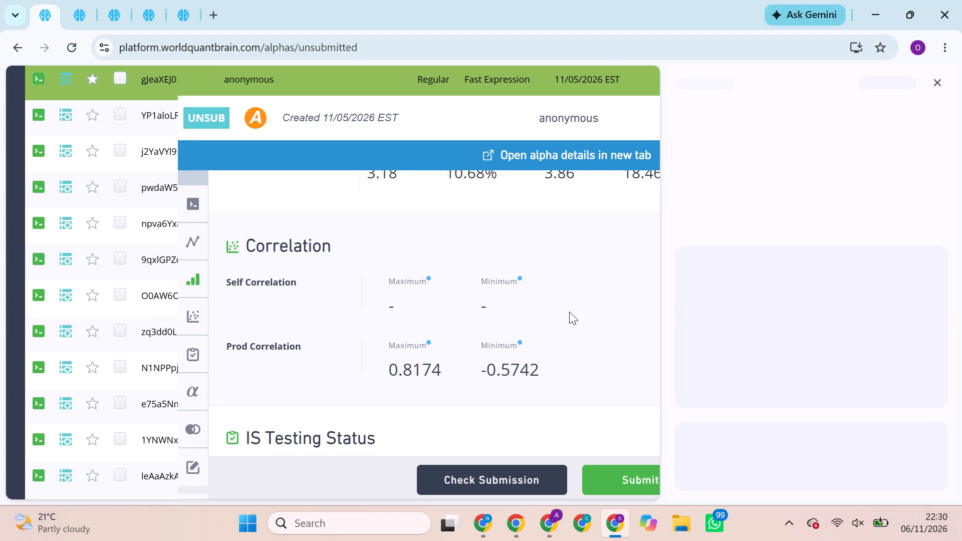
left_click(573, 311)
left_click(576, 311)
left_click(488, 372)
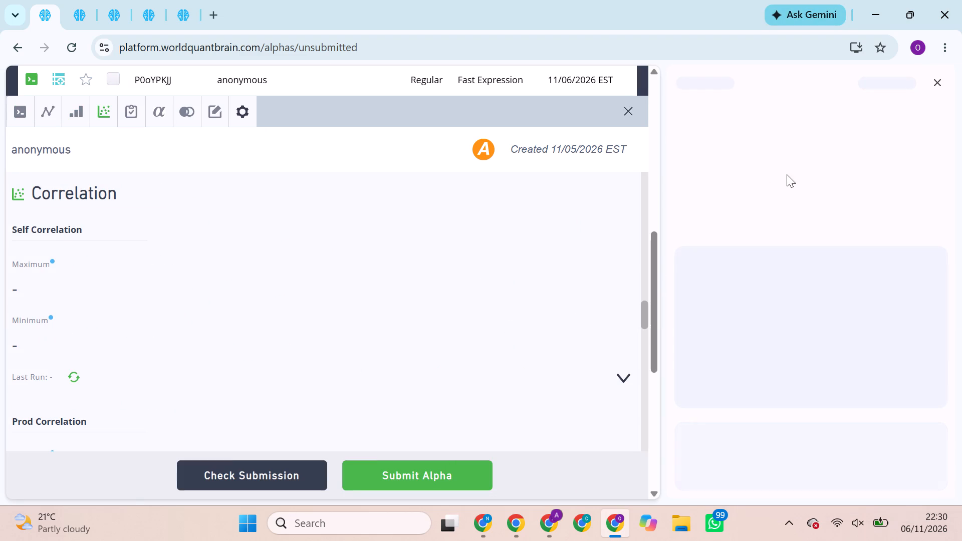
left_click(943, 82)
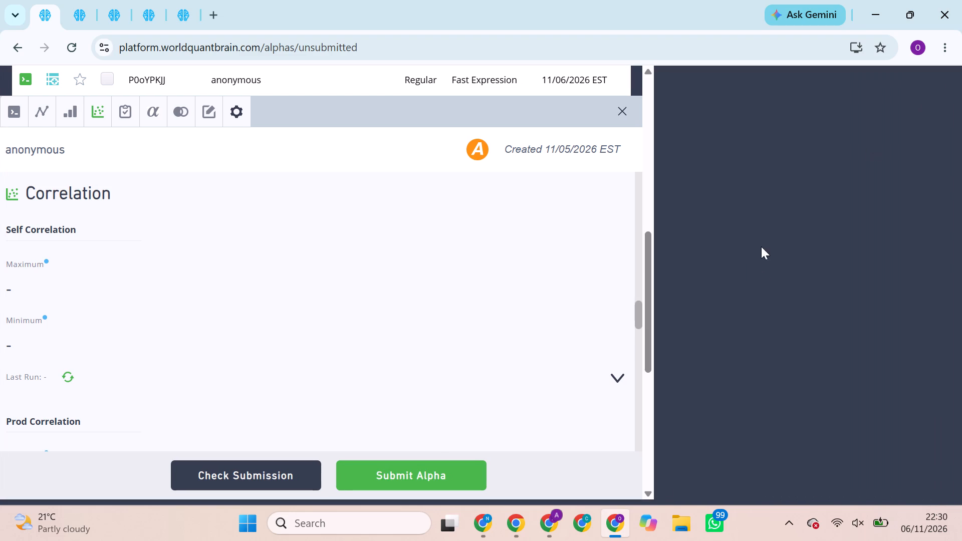
Examine the Super alpha's IS Summary, investability-constrained data, correlation results and PnL chart.
scroll(758, 278, "down", 1)
left_click_drag(583, 288, 961, 52)
scroll(747, 256, "up", 2)
scroll(769, 338, "down", 1)
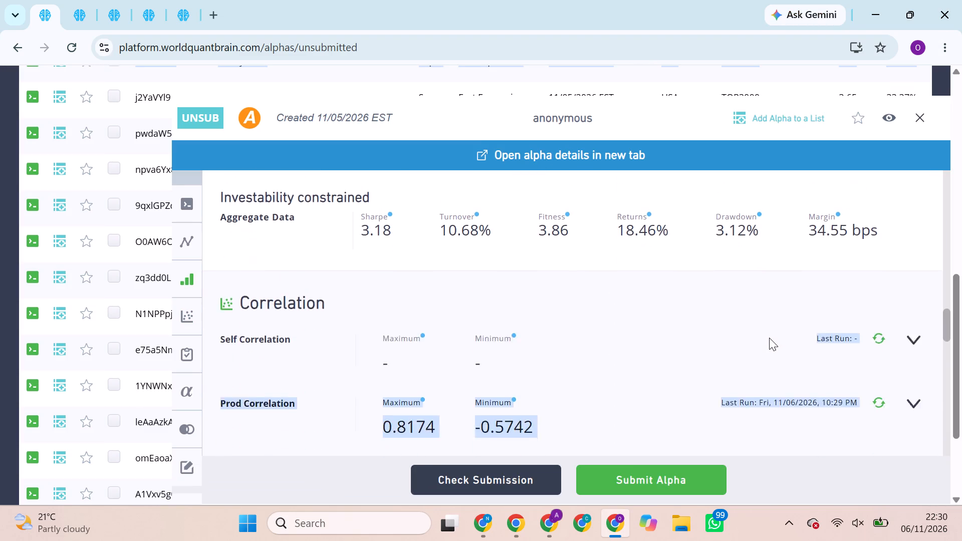
scroll(769, 338, "down", 4)
scroll(769, 338, "up", 3)
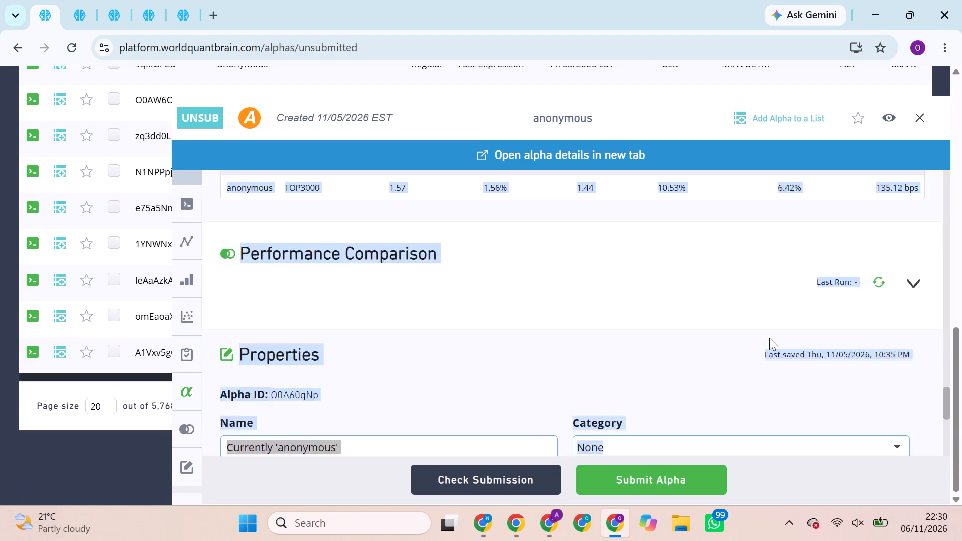
scroll(769, 338, "up", 4)
scroll(769, 338, "down", 2)
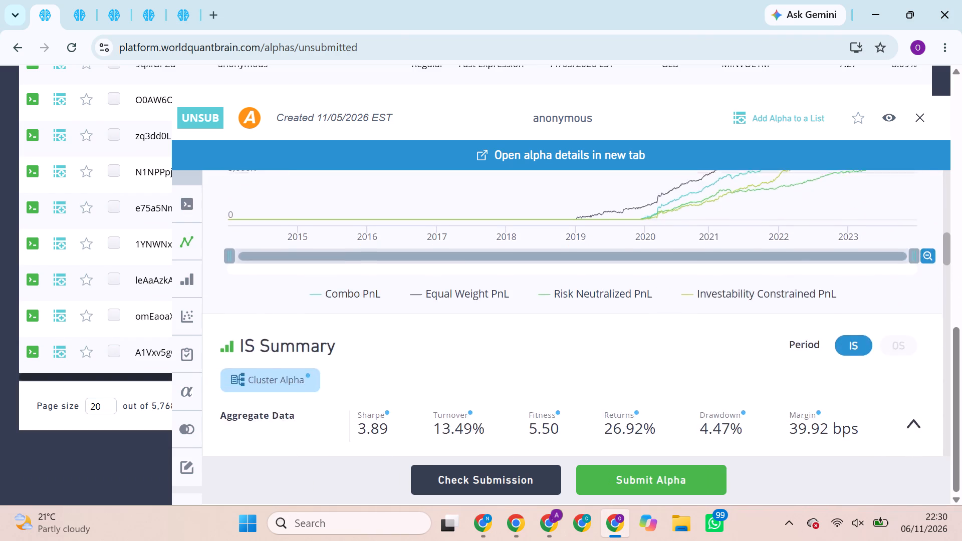
scroll(769, 338, "down", 3)
scroll(769, 338, "up", 4)
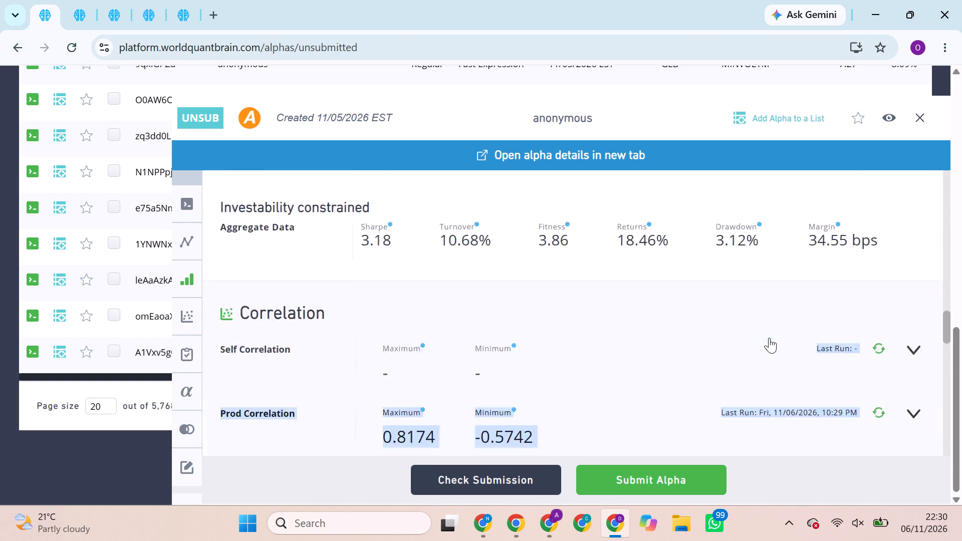
scroll(769, 338, "up", 2)
scroll(783, 396, "down", 2)
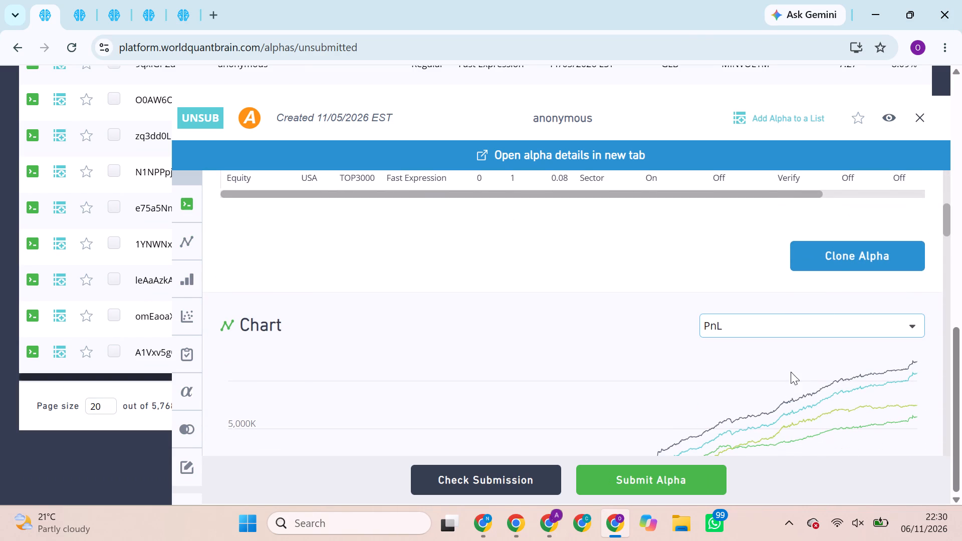
Clone the Super alpha for a new super simulation.
left_click(841, 262)
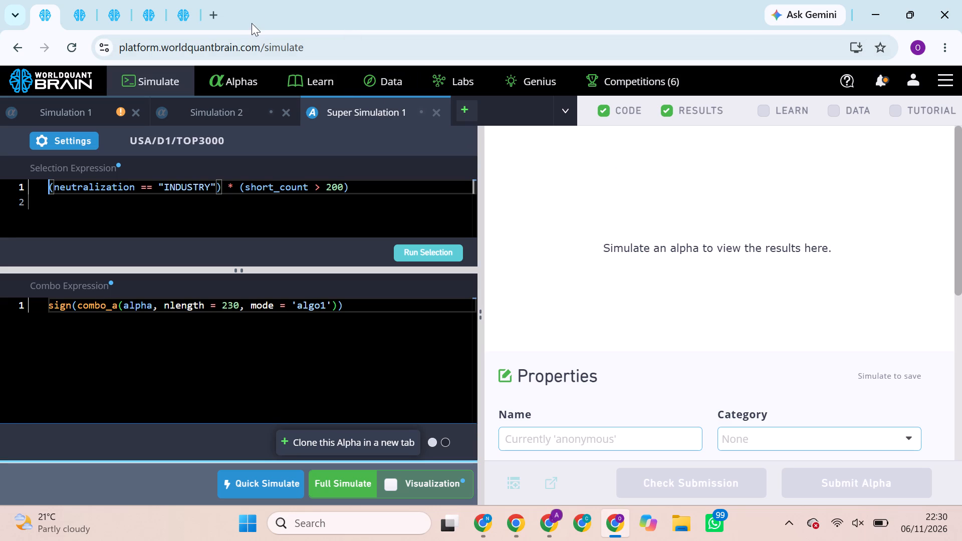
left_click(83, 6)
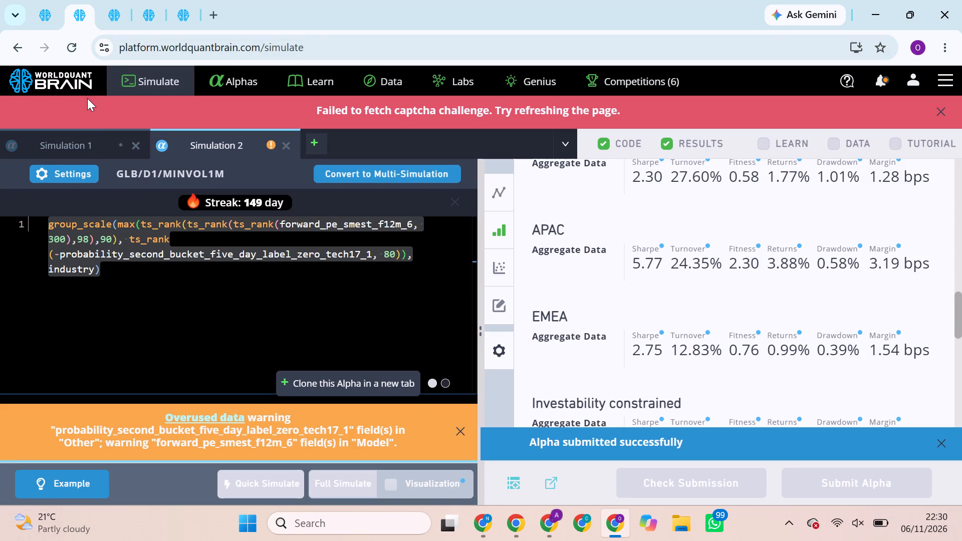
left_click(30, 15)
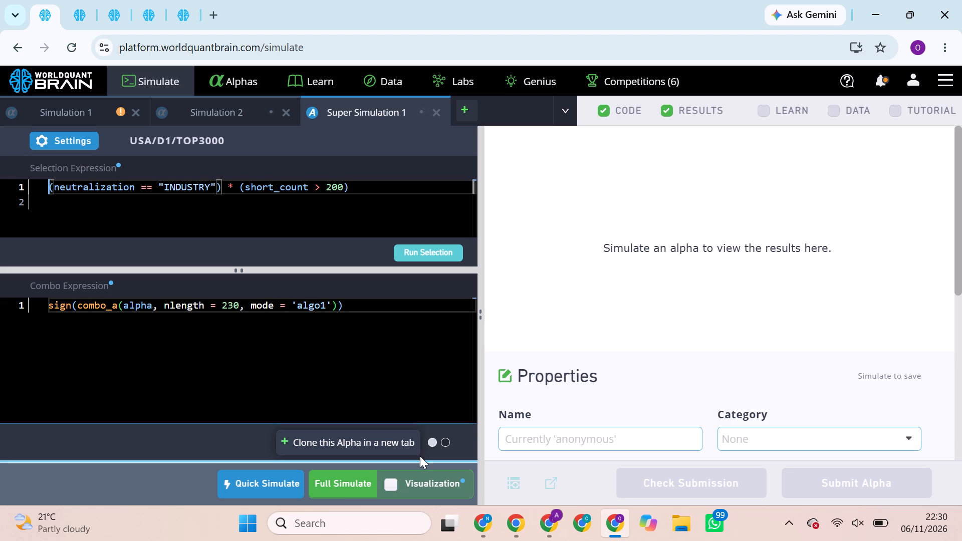
Run the selection expression of the cloned Super alpha to list its selected alphas.
left_click(421, 267)
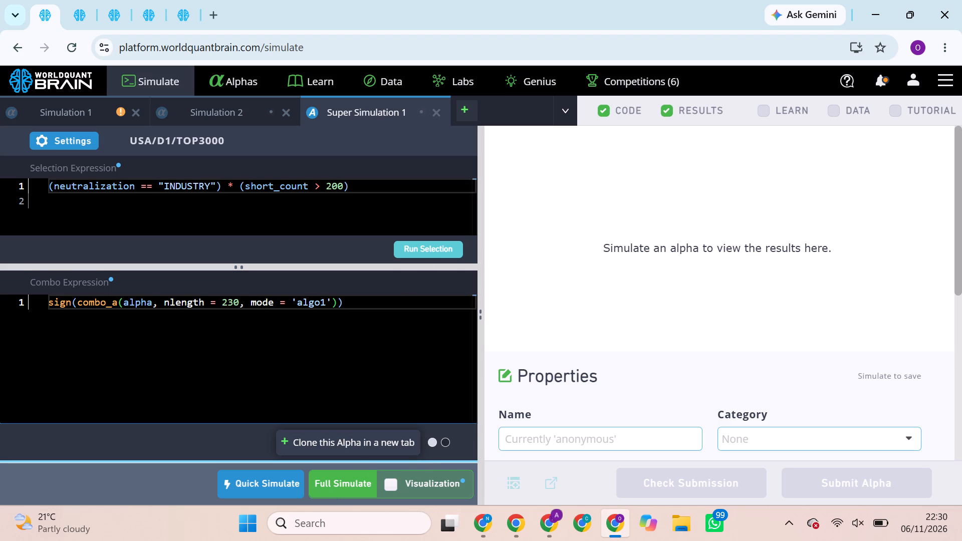
left_click(421, 260)
left_click(422, 257)
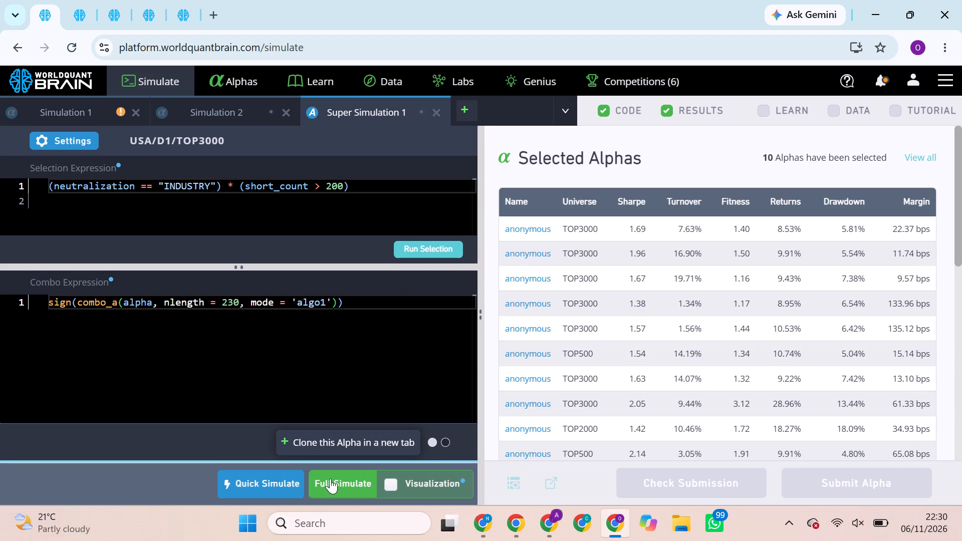
Start a full simulation of the cloned Super alpha with its existing expressions and USA/D1/TOP3000 settings.
left_click(336, 477)
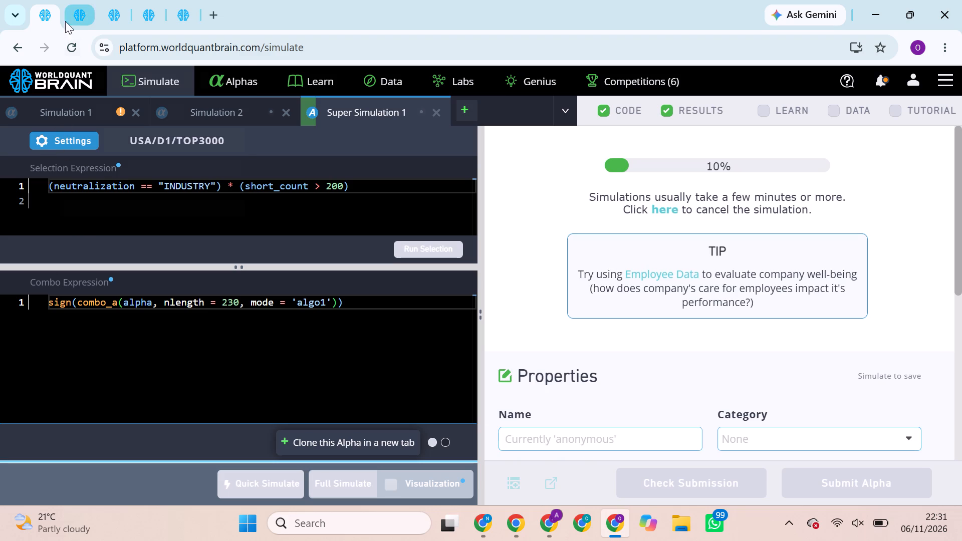
Check the GLB/D1/MINVOL1M alpha simulations open in the other browser tabs.
left_click(81, 9)
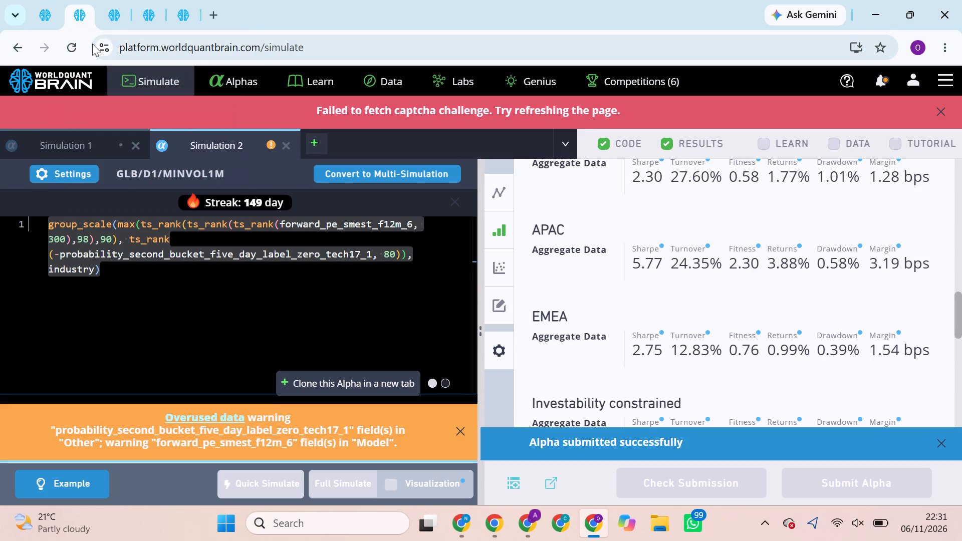
left_click(114, 8)
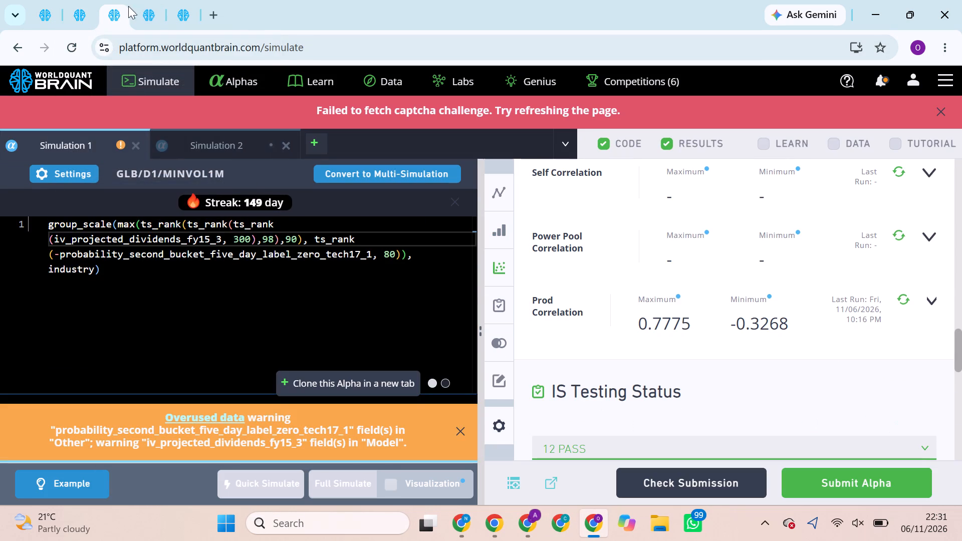
Open the list of submitted alphas in the browser tab holding the iv_projected_earnings_fy9_3 simulation.
left_click(143, 5)
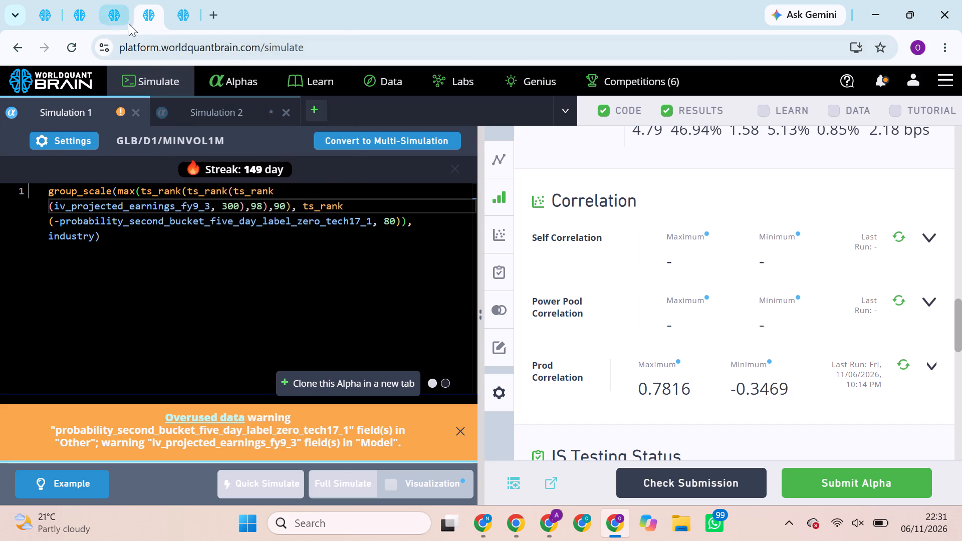
left_click(835, 521)
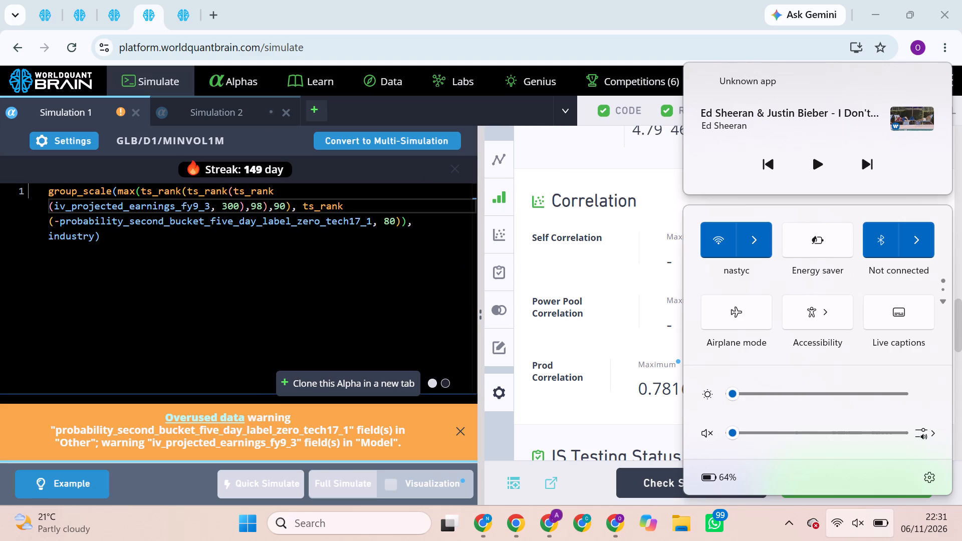
left_click(250, 74)
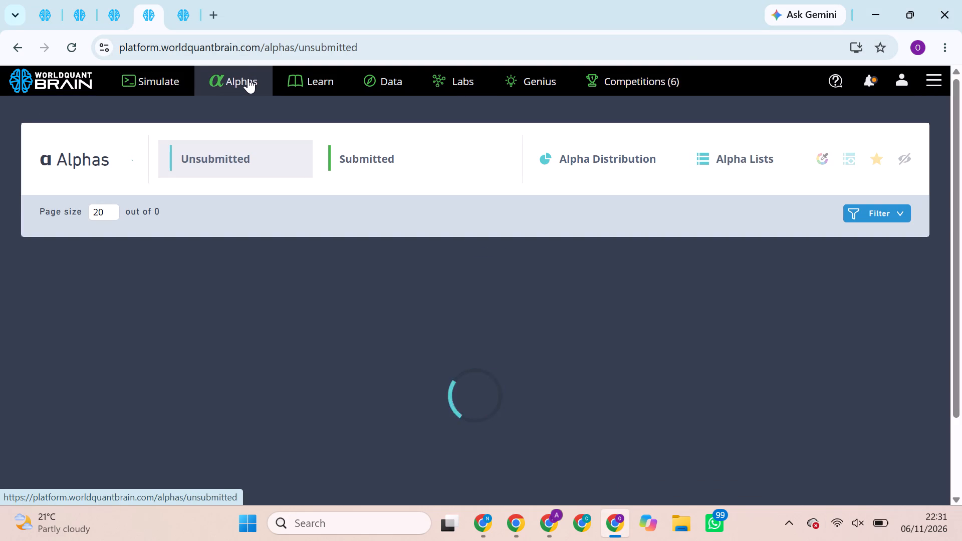
left_click(376, 159)
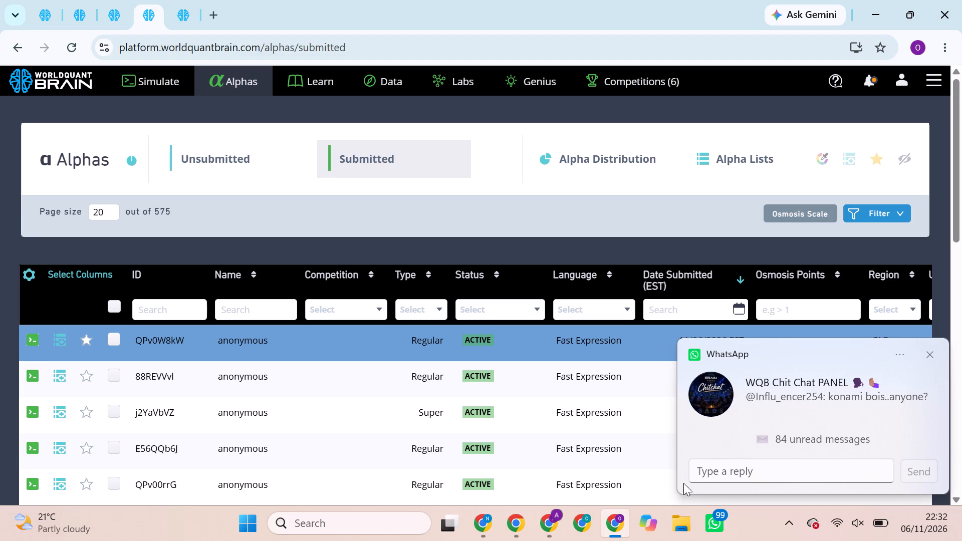
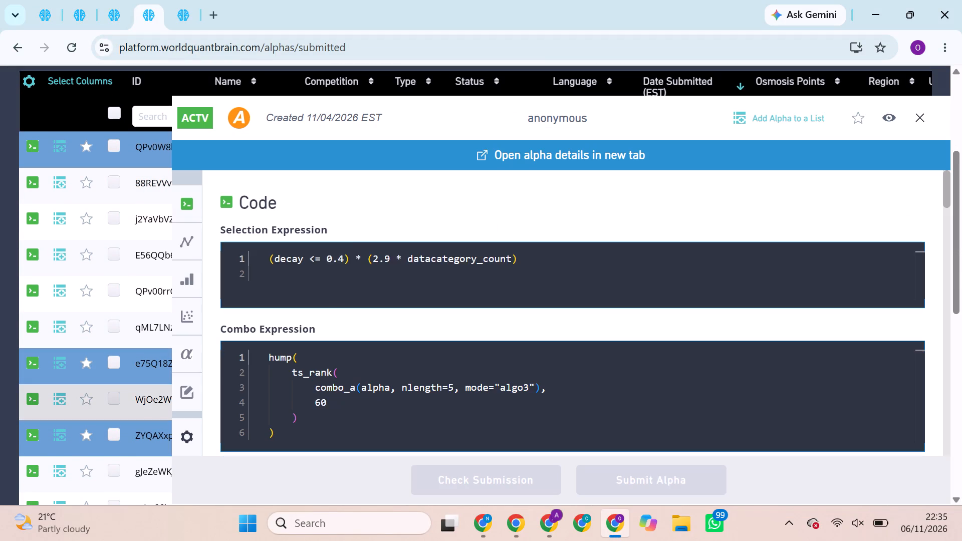
scroll(643, 420, "down", 1)
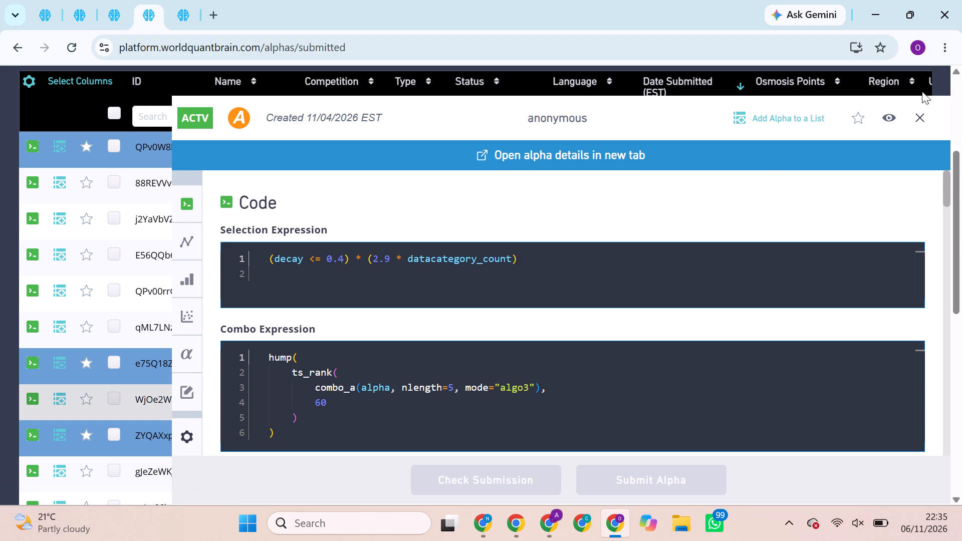
left_click(917, 112)
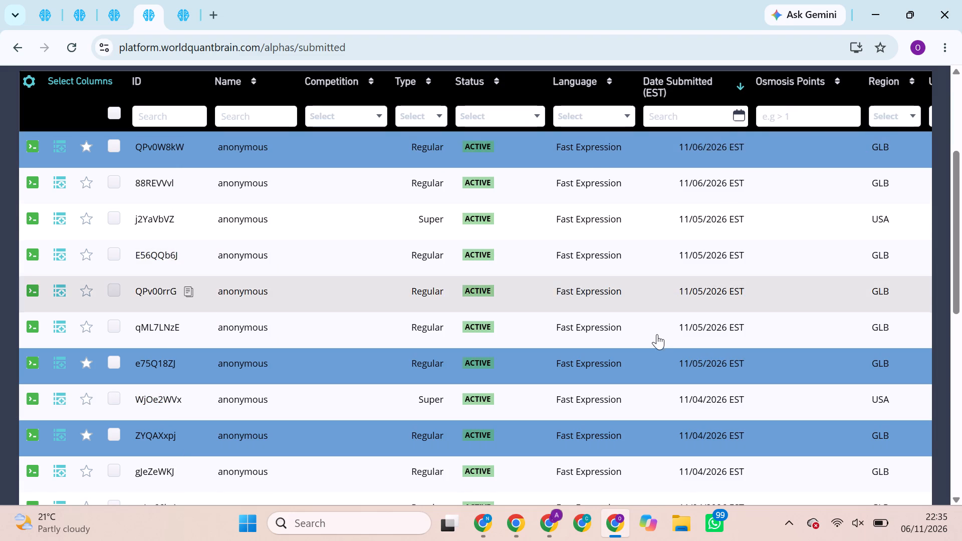
Open the submitted GLB Super alpha 58EwJwZN, check its expressions and simulation settings, and clone it for a new super simulation.
scroll(657, 334, "down", 4)
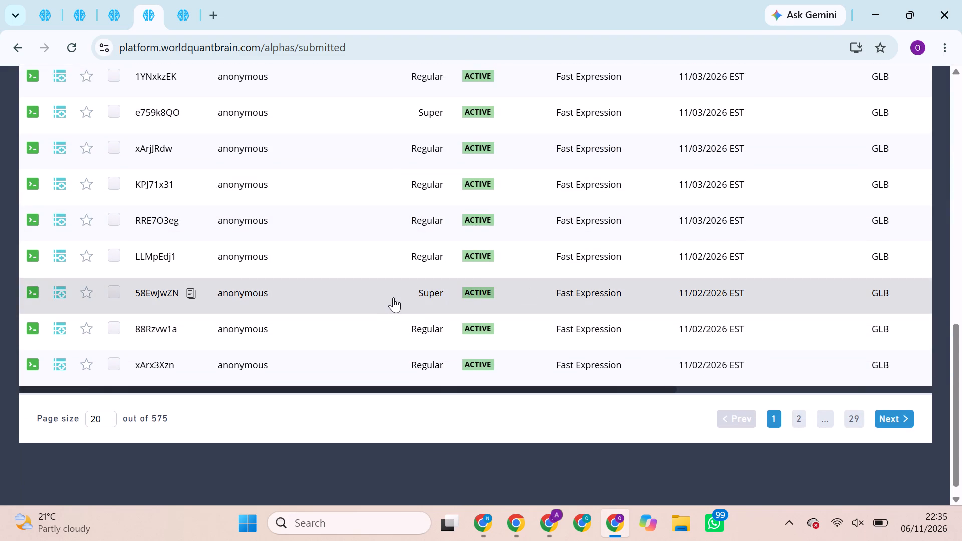
left_click(393, 297)
left_click(393, 297)
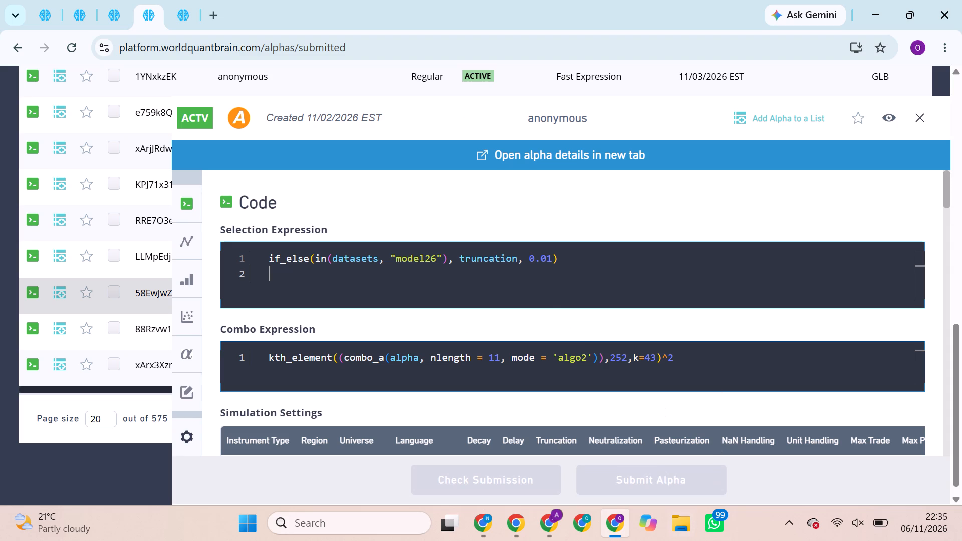
scroll(728, 374, "down", 4)
scroll(701, 282, "down", 5)
scroll(701, 282, "right", 1)
scroll(709, 294, "down", 3)
scroll(733, 218, "down", 1)
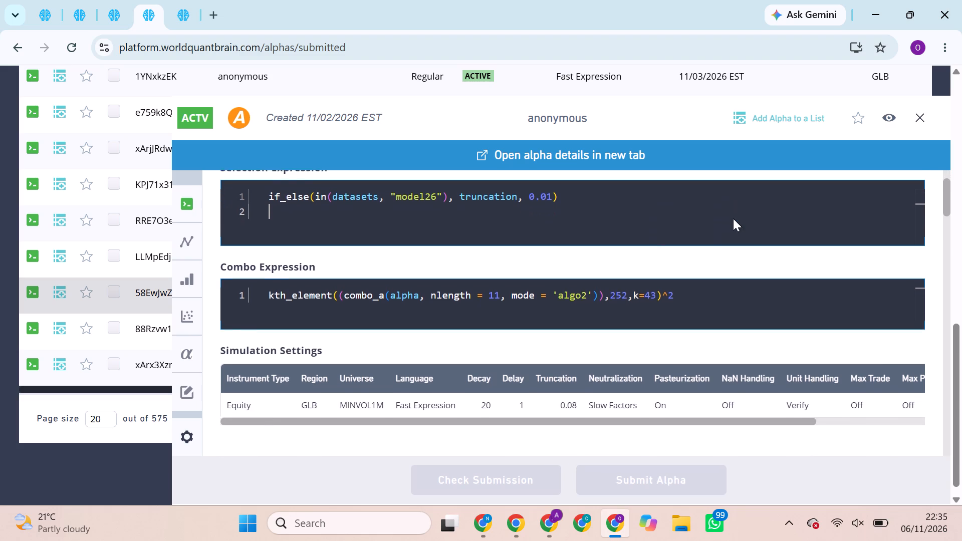
scroll(733, 218, "down", 2)
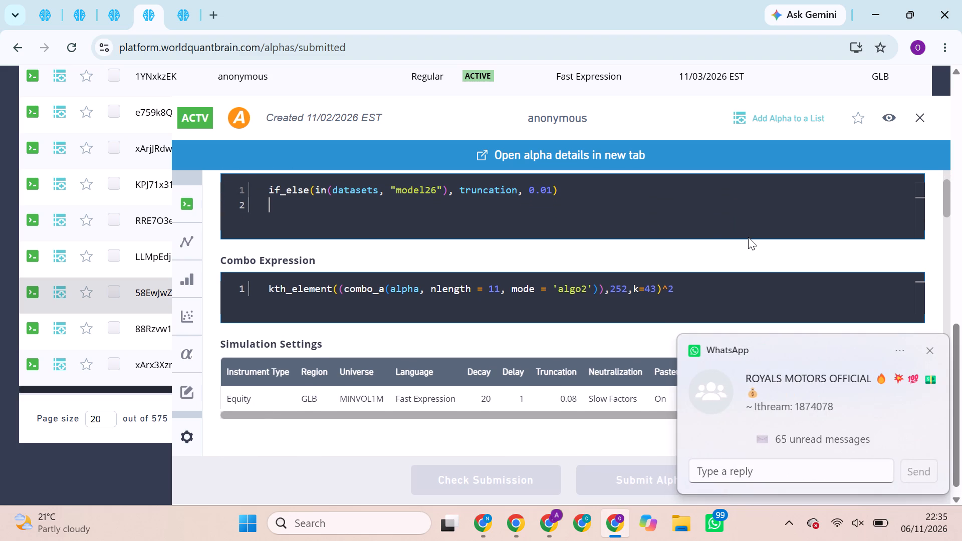
scroll(748, 237, "down", 1)
scroll(772, 312, "down", 1)
scroll(578, 382, "down", 1)
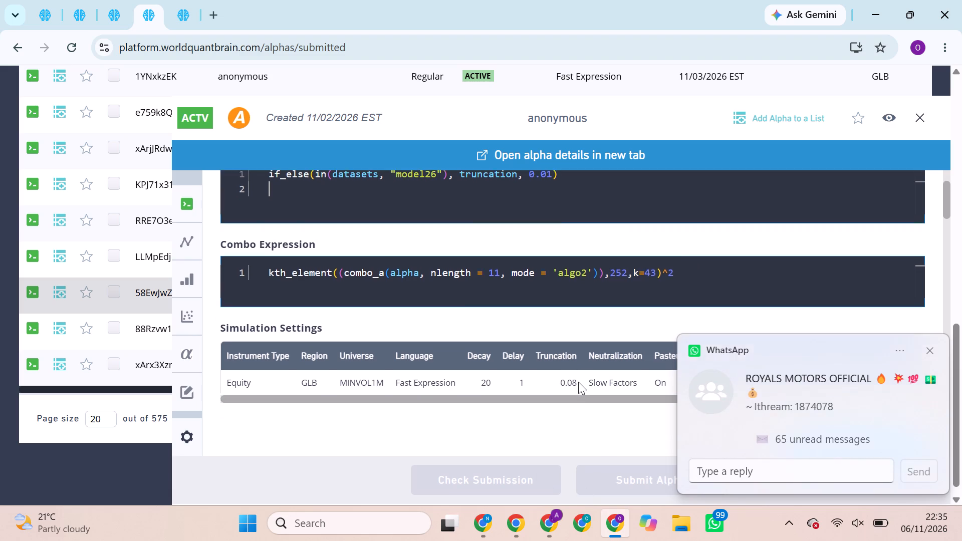
scroll(578, 382, "down", 2)
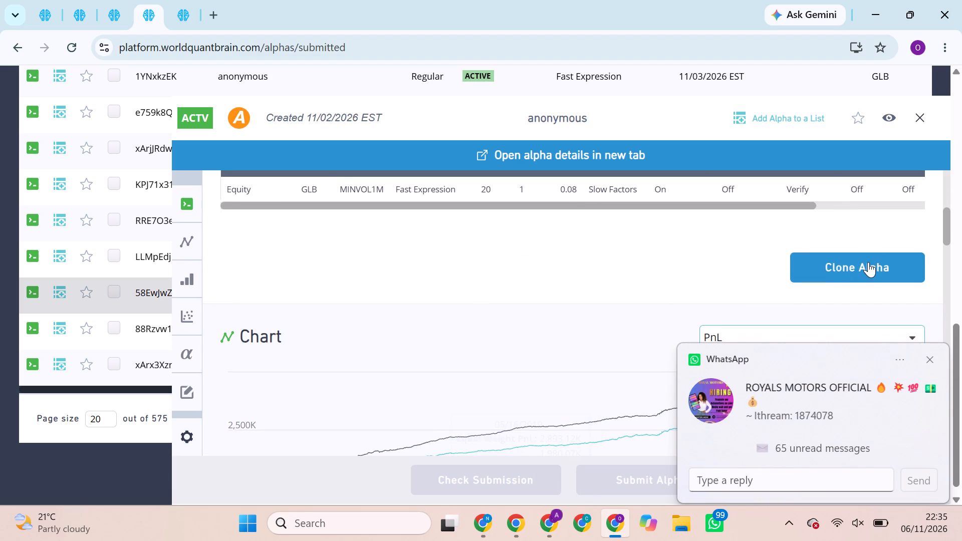
left_click(868, 262)
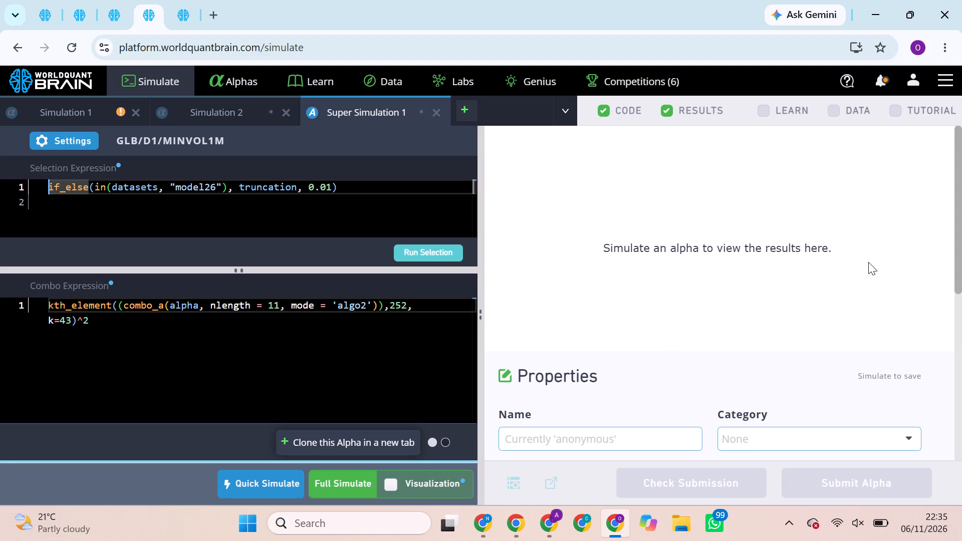
left_click(868, 262)
Set the neutralization to Market in the settings of Super Simulation 1.
left_click(80, 133)
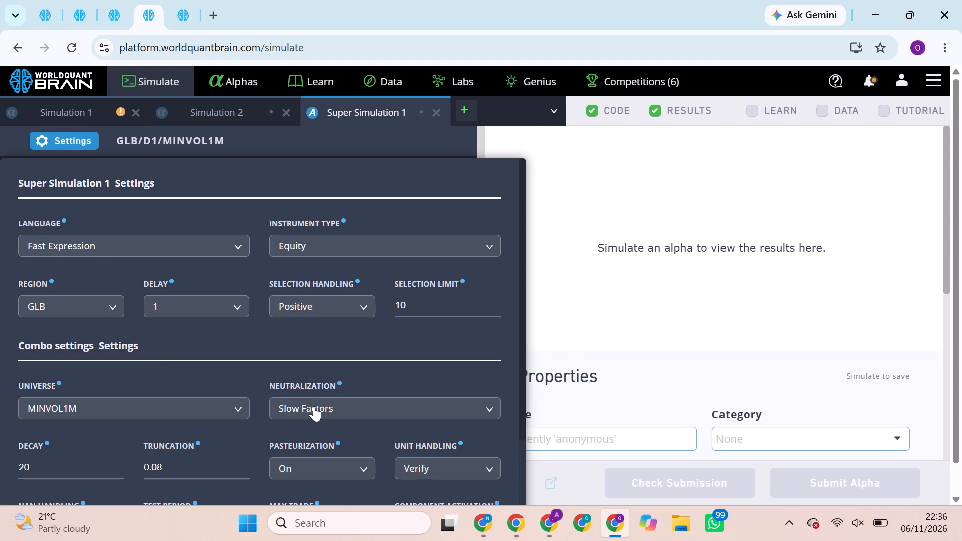
left_click(361, 406)
scroll(361, 406, "down", 1)
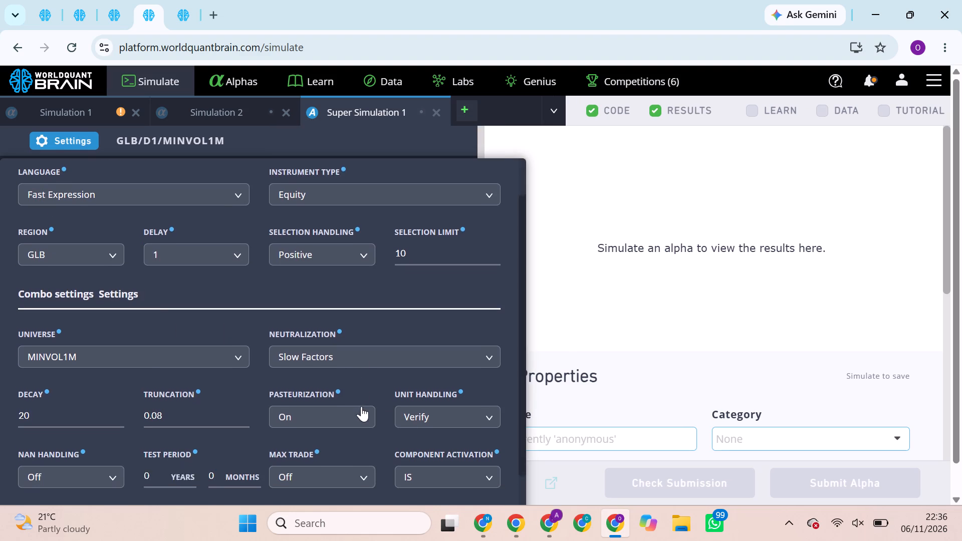
scroll(361, 406, "down", 1)
left_click(390, 339)
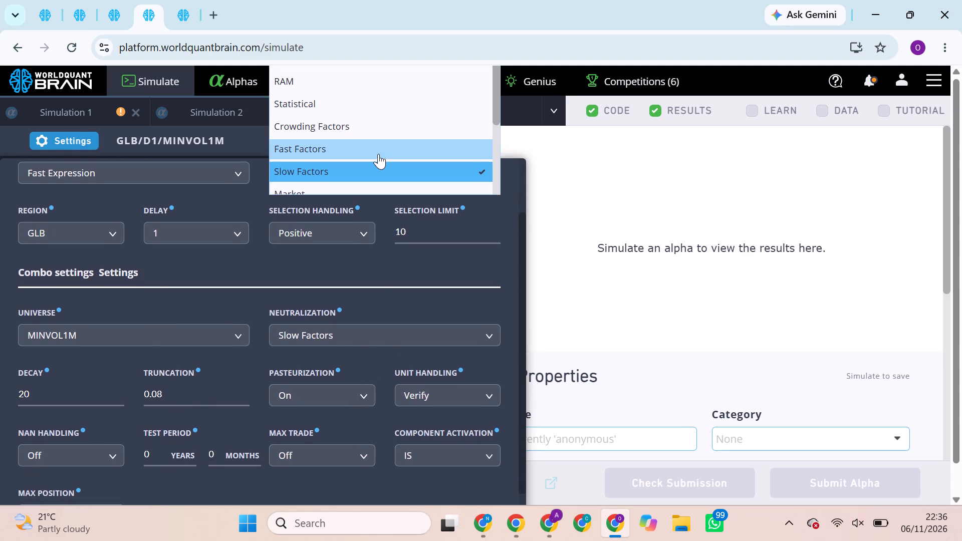
scroll(378, 155, "down", 1)
left_click(356, 167)
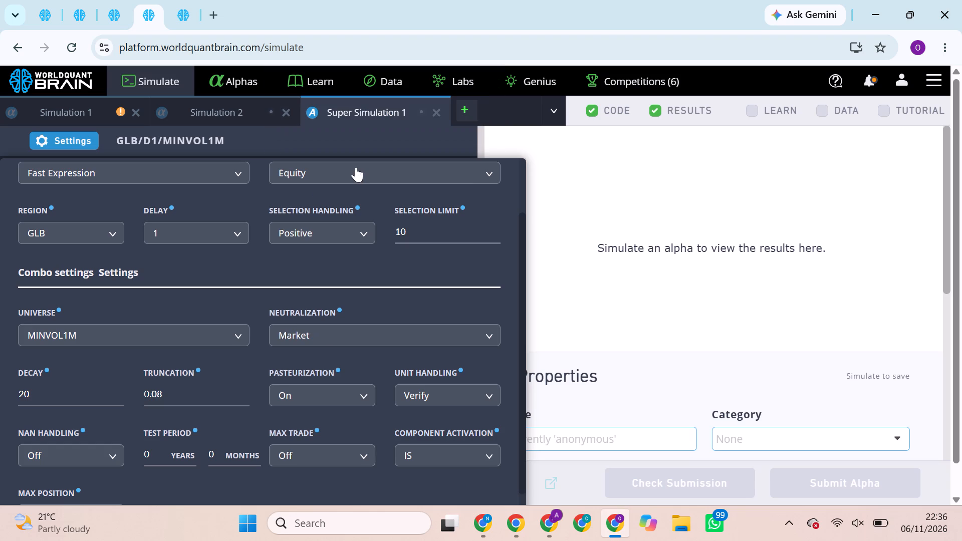
Set the region of Super Simulation 1 to USA and apply the changed settings.
scroll(347, 269, "down", 3)
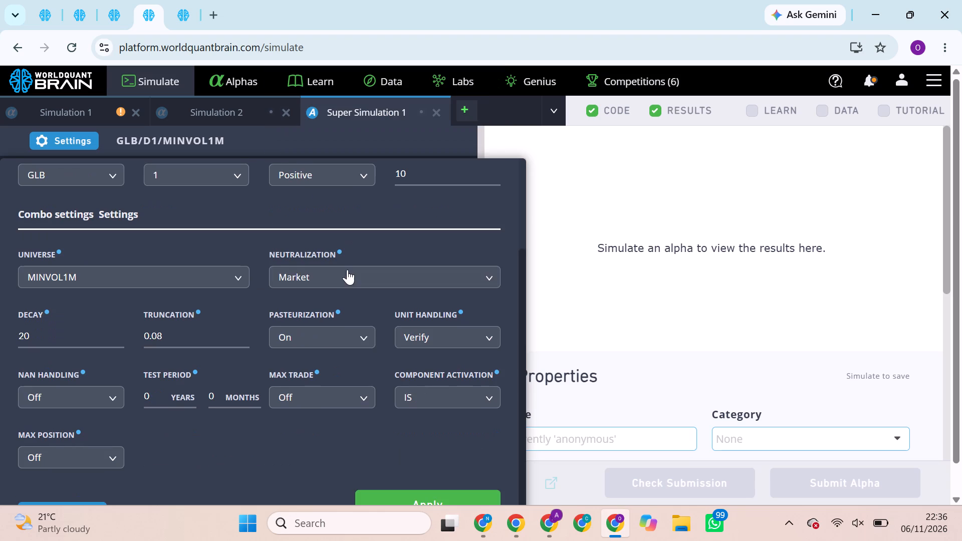
scroll(347, 269, "up", 2)
left_click(73, 303)
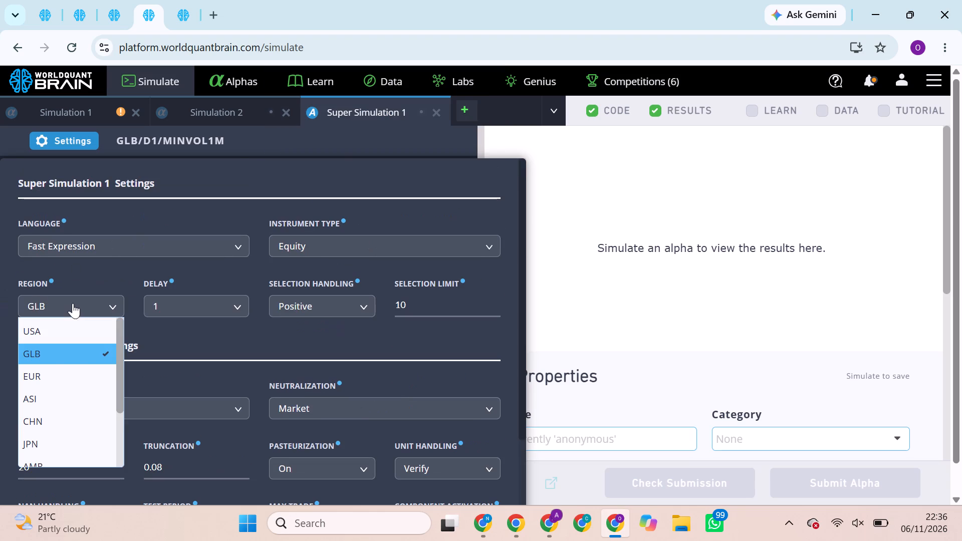
left_click(52, 328)
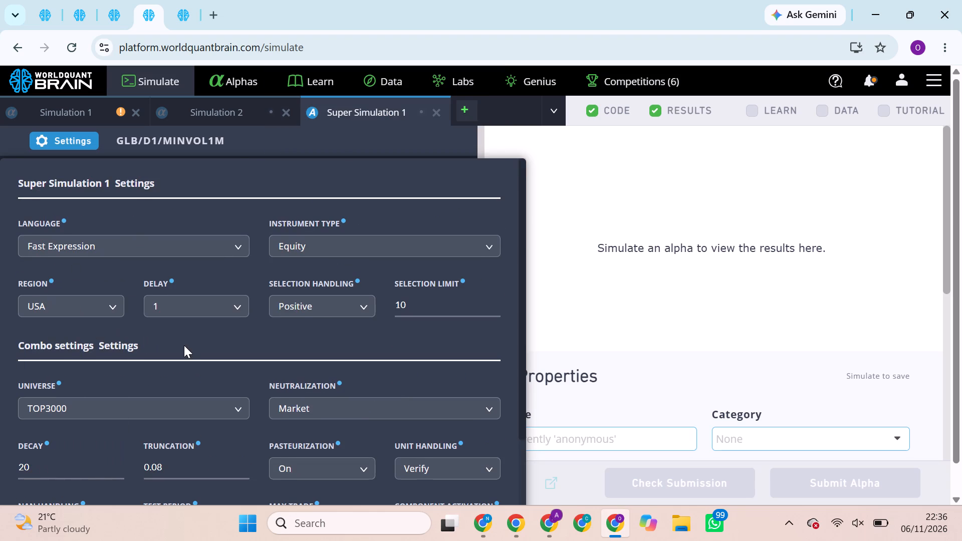
scroll(184, 345, "down", 4)
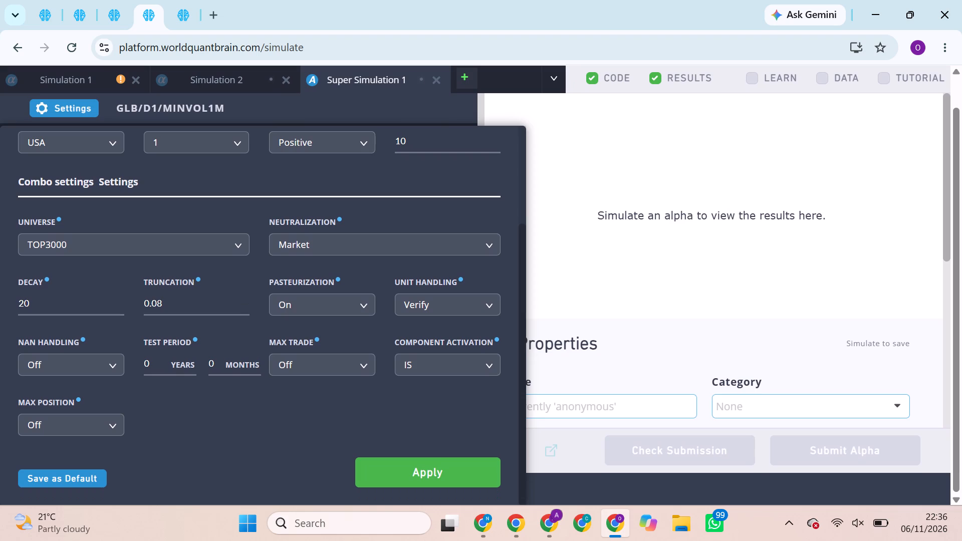
left_click(422, 473)
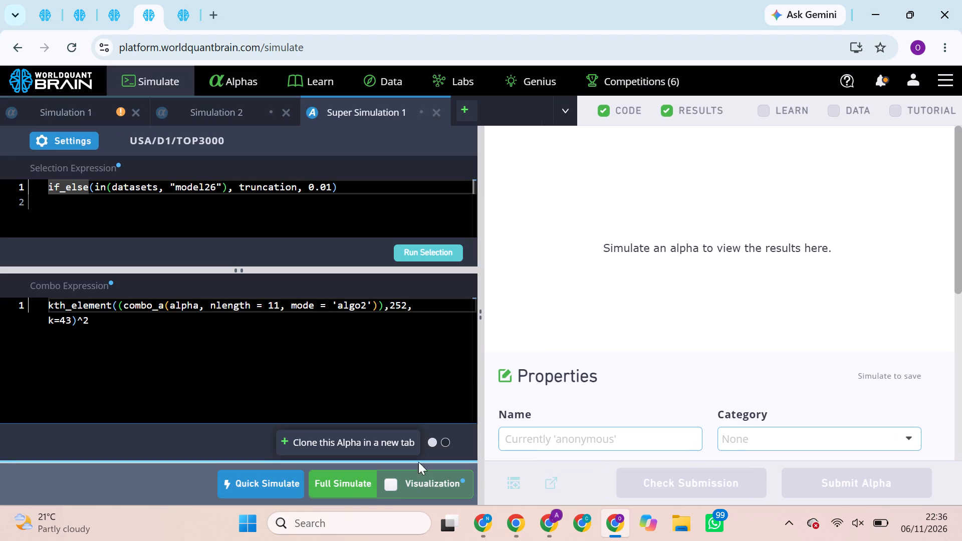
Run the model26 selection expression of Super Simulation 1 under the USA/D1/TOP3000 settings.
left_click(422, 263)
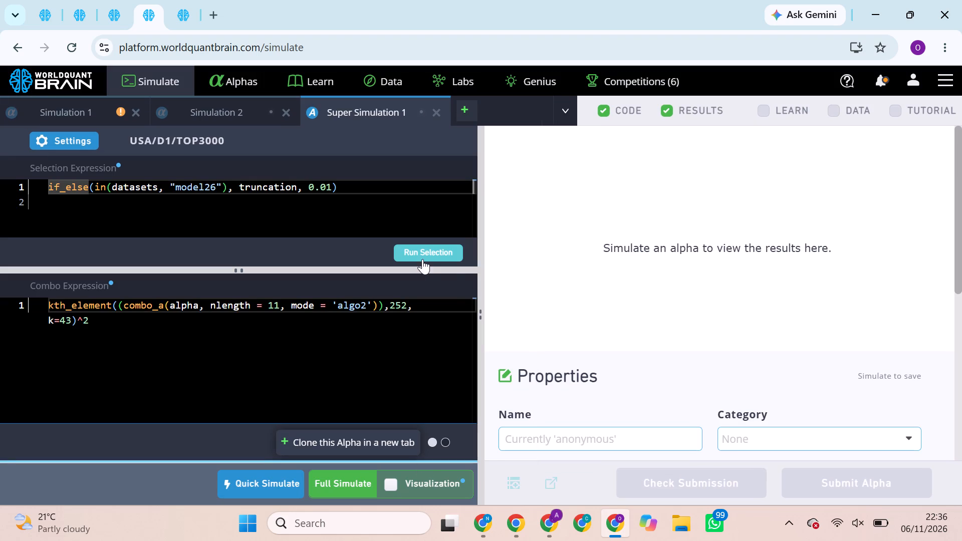
Run the model26 selection expression of the USA/D1/TOP3000 super simulation and try to start its full simulation.
left_click(422, 256)
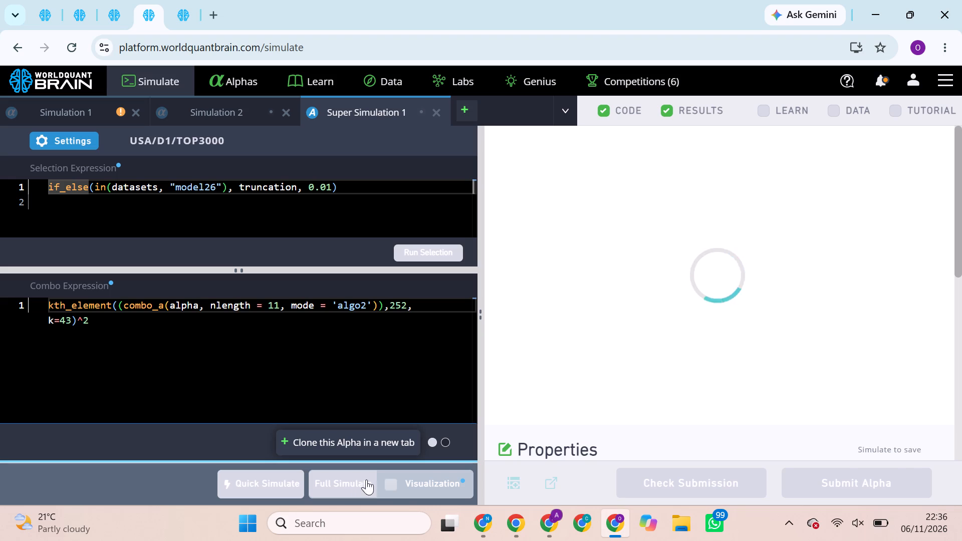
left_click(345, 481)
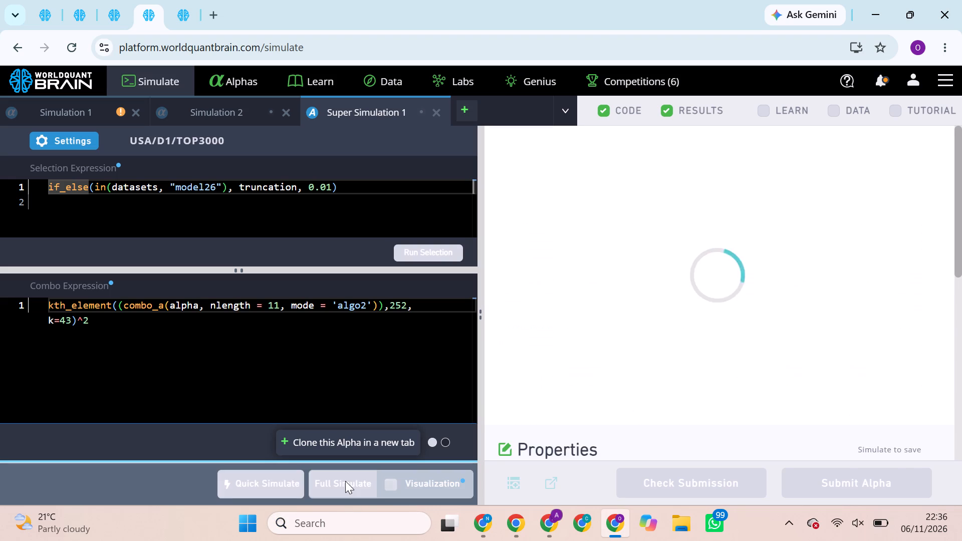
Review the PnL chart and IS summary of the INDUSTRY neutralization super alpha in the first browser tab and run its Prod Correlation check.
left_click(41, 10)
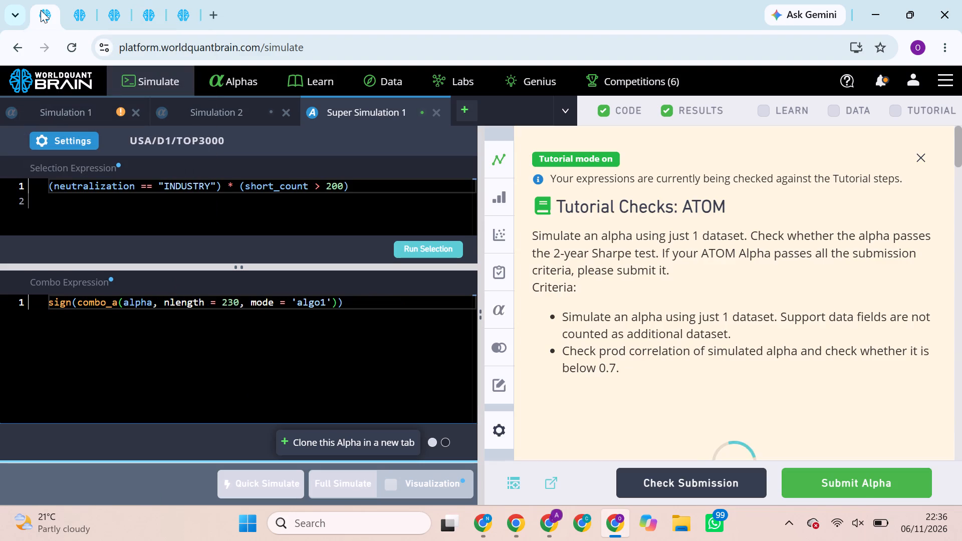
scroll(808, 292, "down", 3)
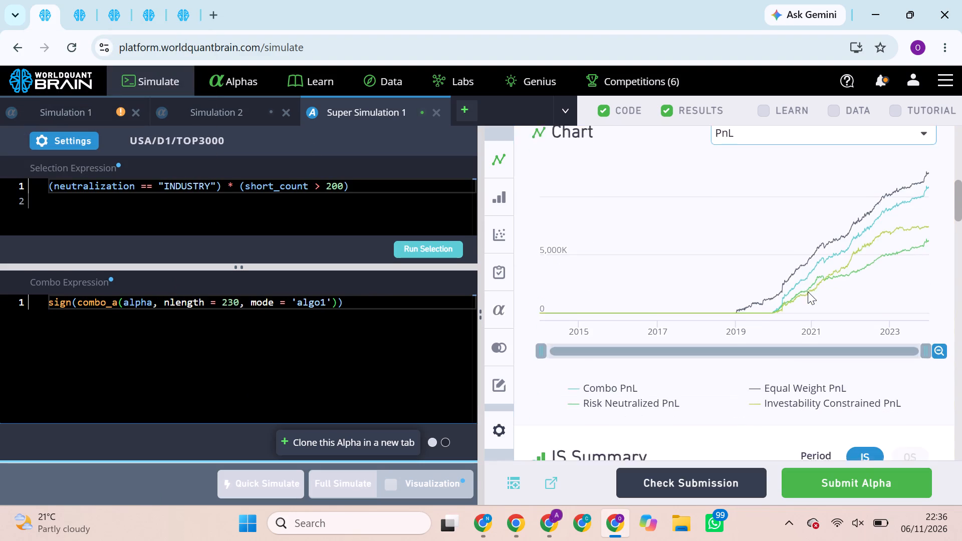
scroll(808, 292, "down", 4)
left_click(808, 292)
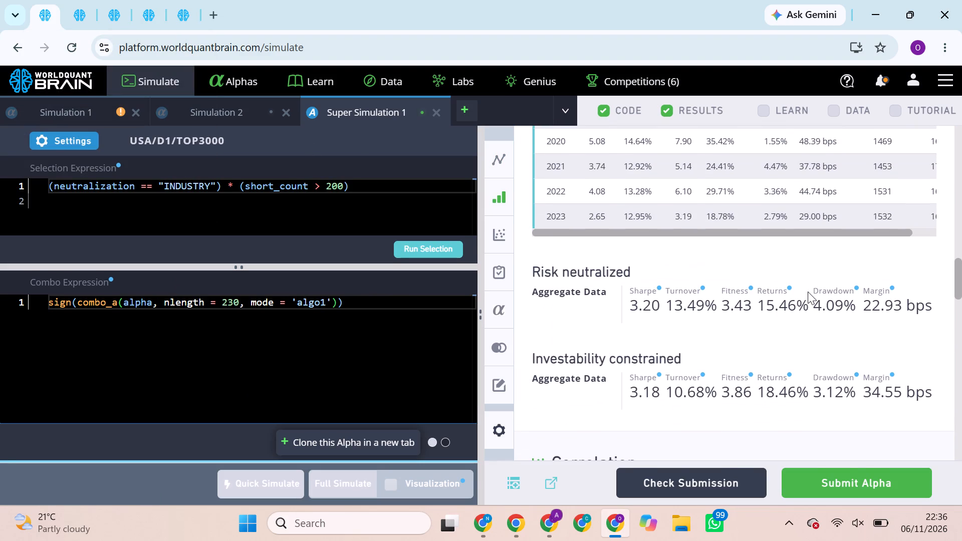
scroll(808, 292, "down", 3)
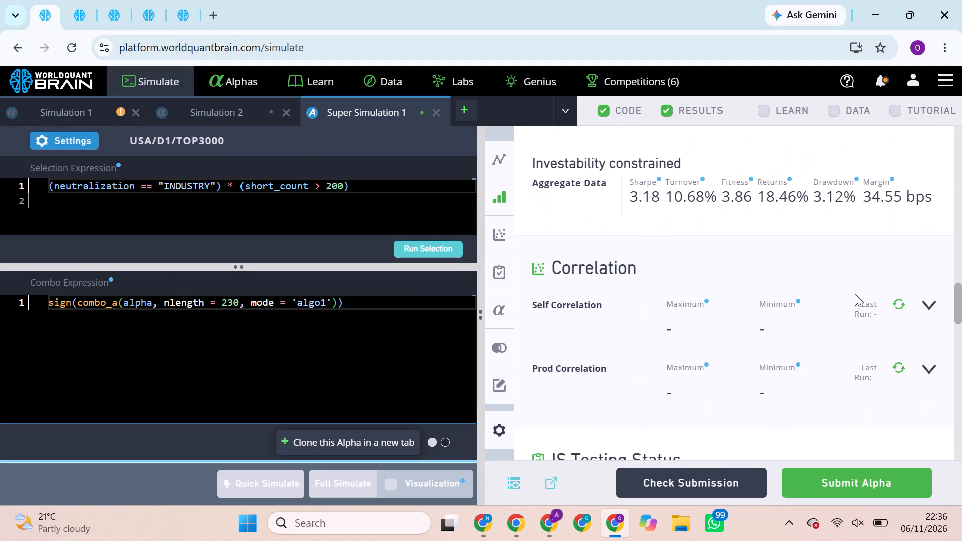
left_click(904, 369)
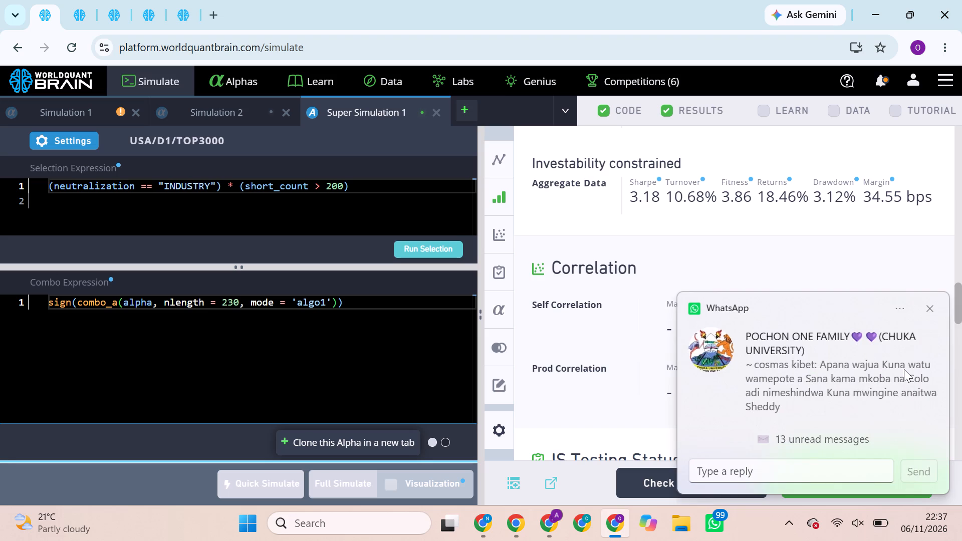
left_click(689, 262)
scroll(689, 262, "down", 1)
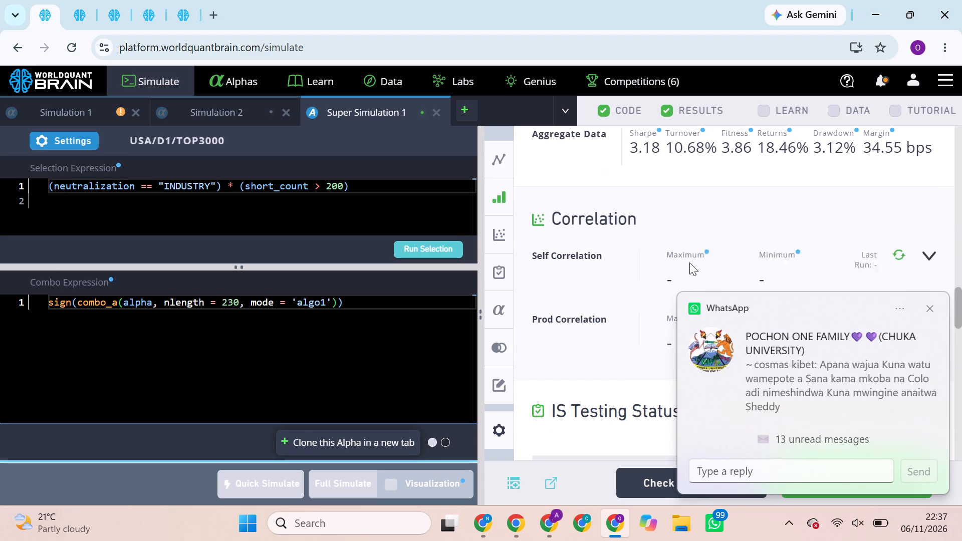
scroll(689, 262, "down", 1)
left_click(928, 304)
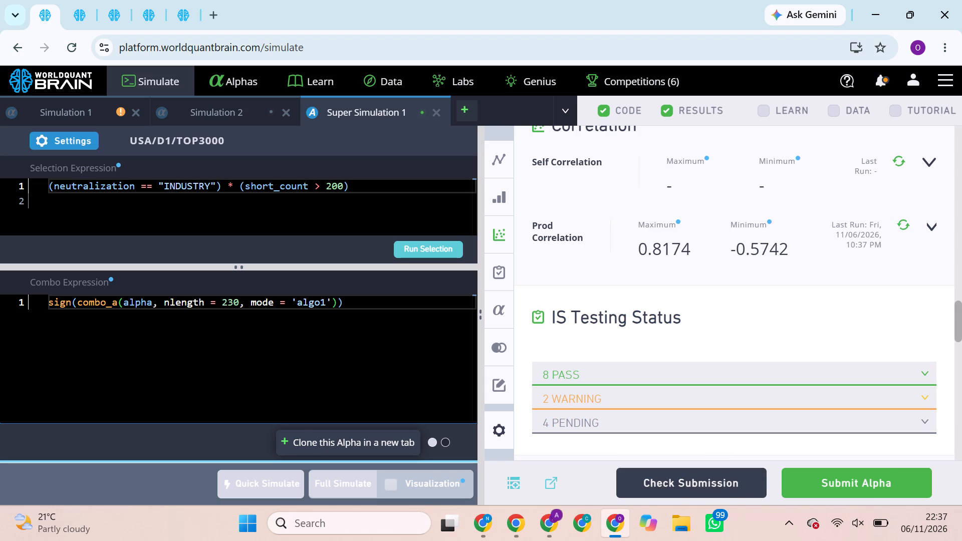
Set nlength to 130 in the INDUSTRY super alpha's combo expression and run its selection.
left_click(230, 300)
key("BackSpace")
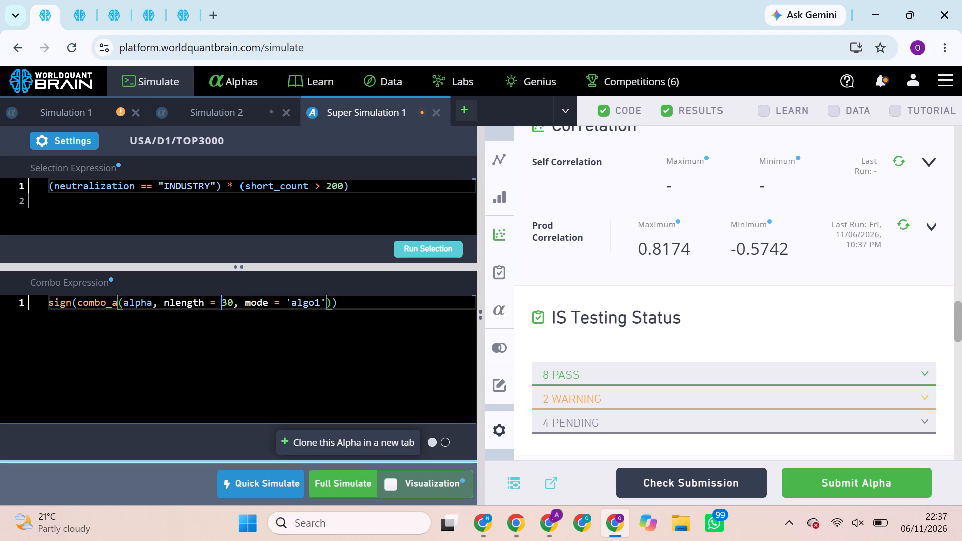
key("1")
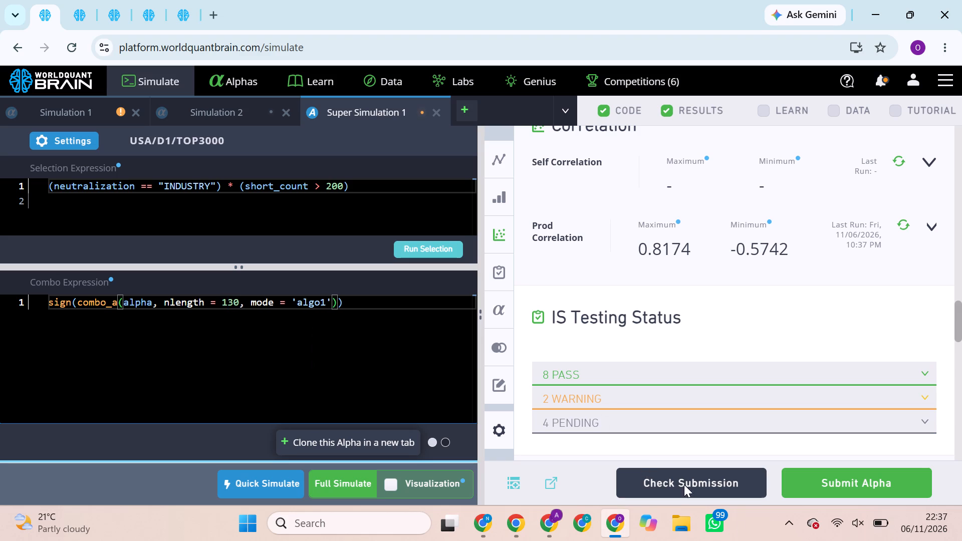
left_click(420, 256)
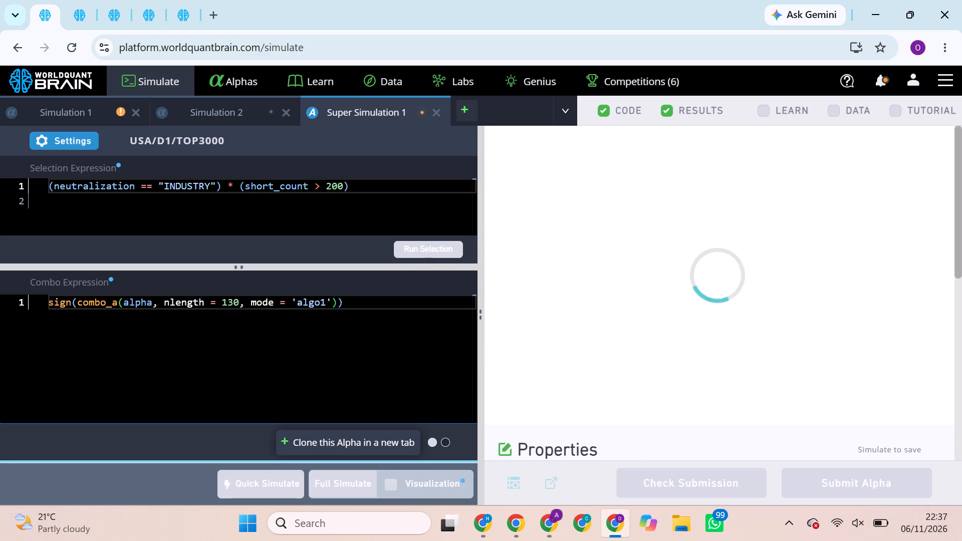
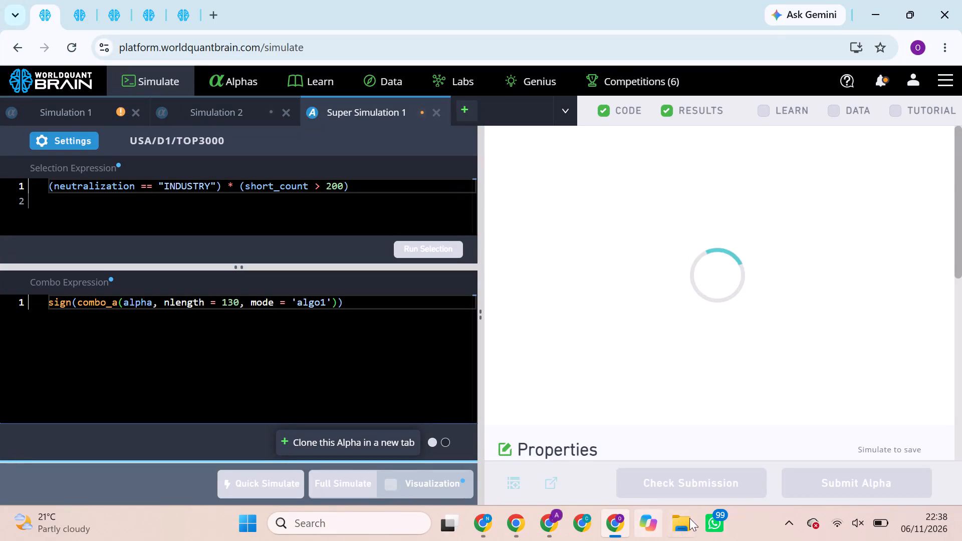
Switch to WhatsApp while the selection is still running.
left_click(713, 519)
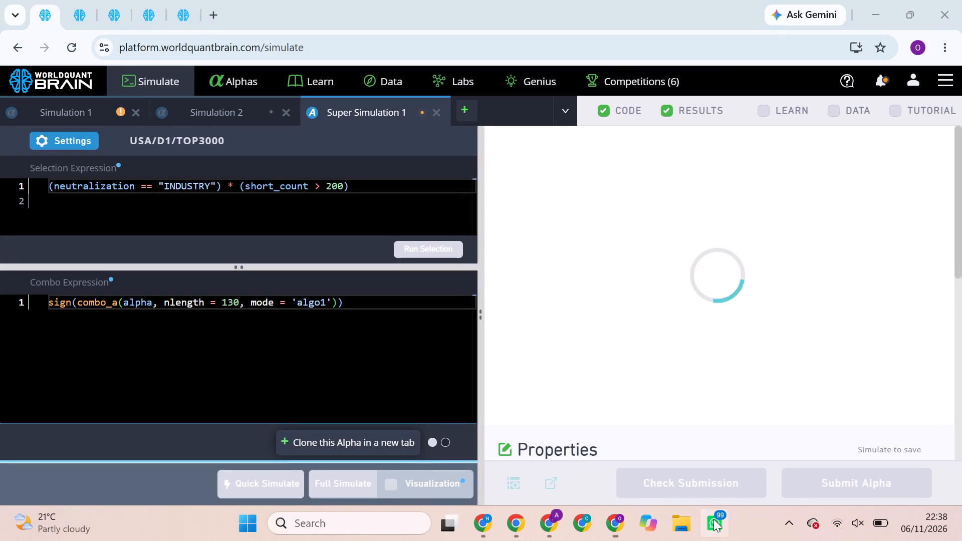
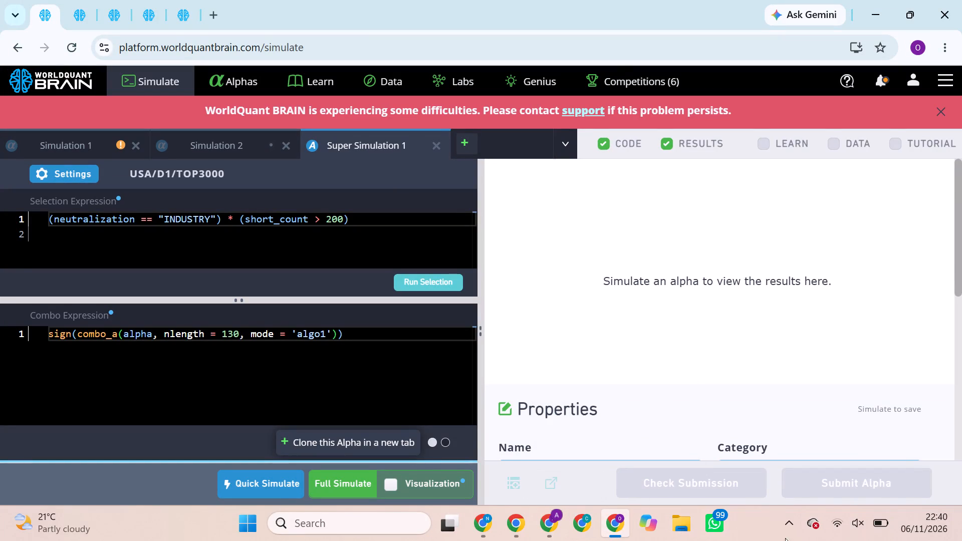
Switch the computer's Wi-Fi connection to the nastyc network and dismiss the error banner on the simulation page.
left_click(837, 521)
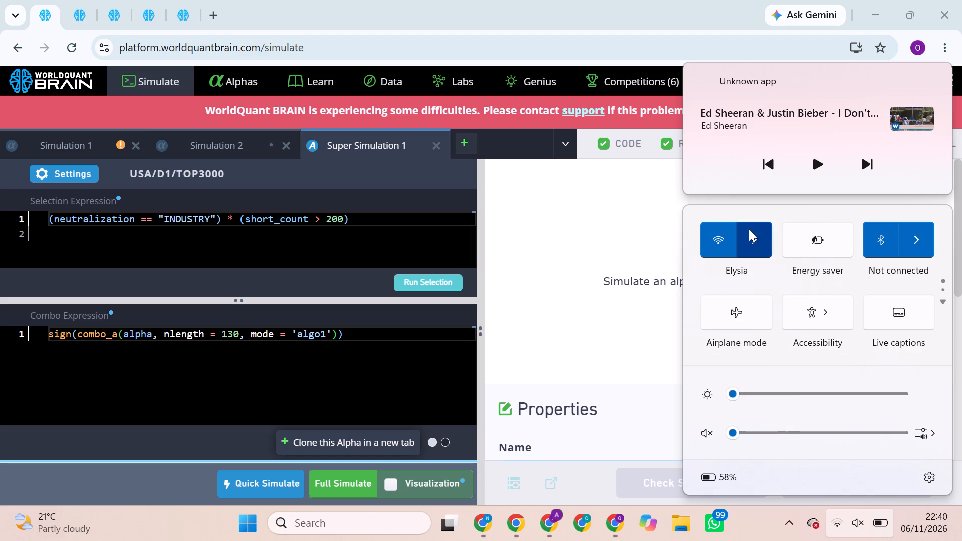
left_click(749, 229)
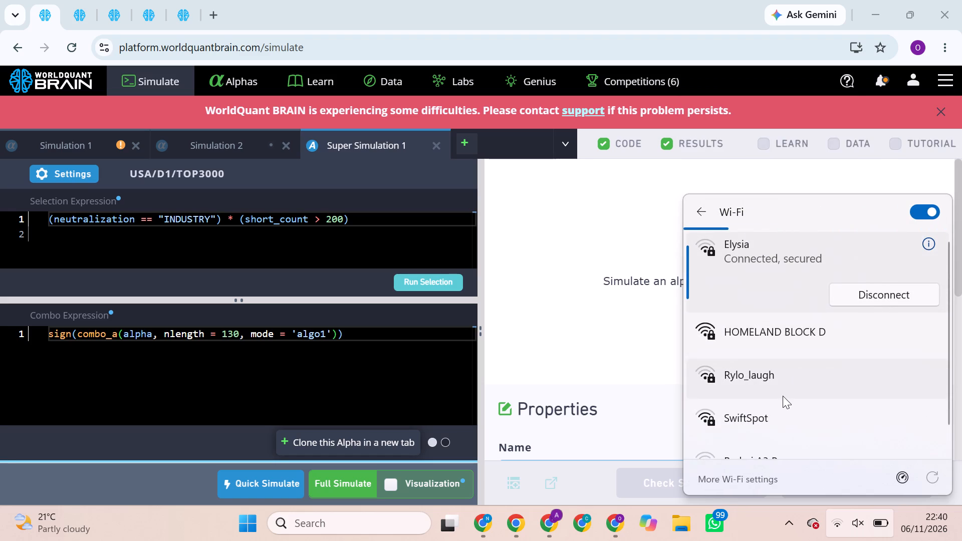
scroll(783, 396, "down", 4)
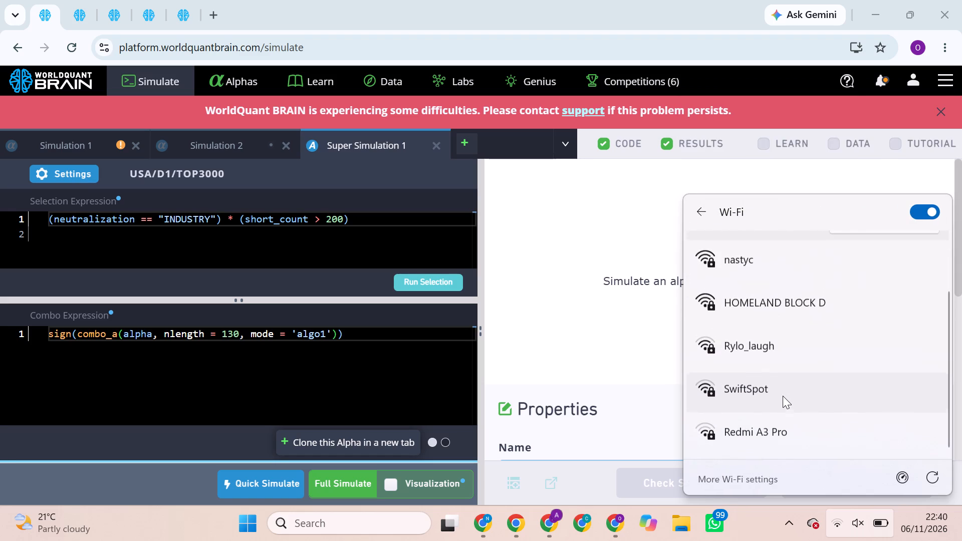
scroll(783, 396, "down", 2)
scroll(783, 396, "up", 1)
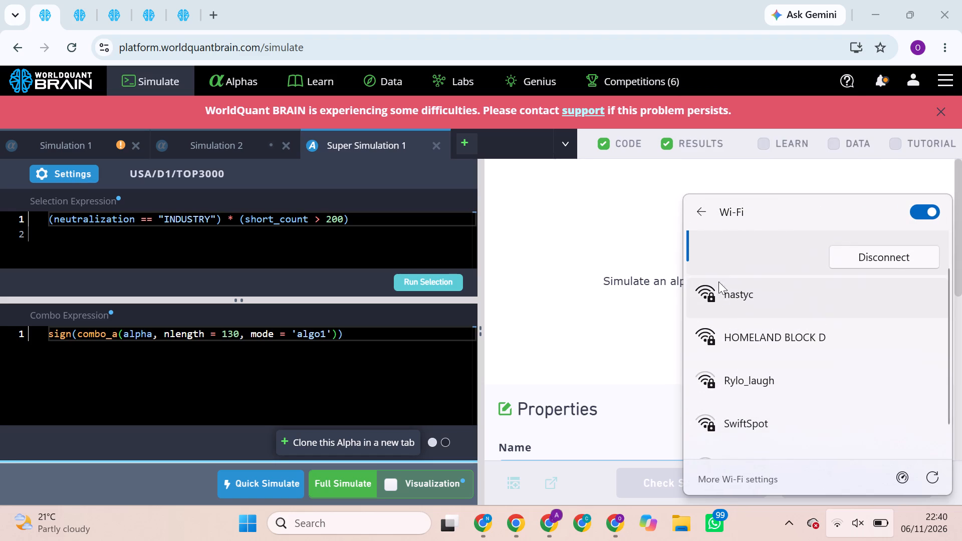
left_click(731, 285)
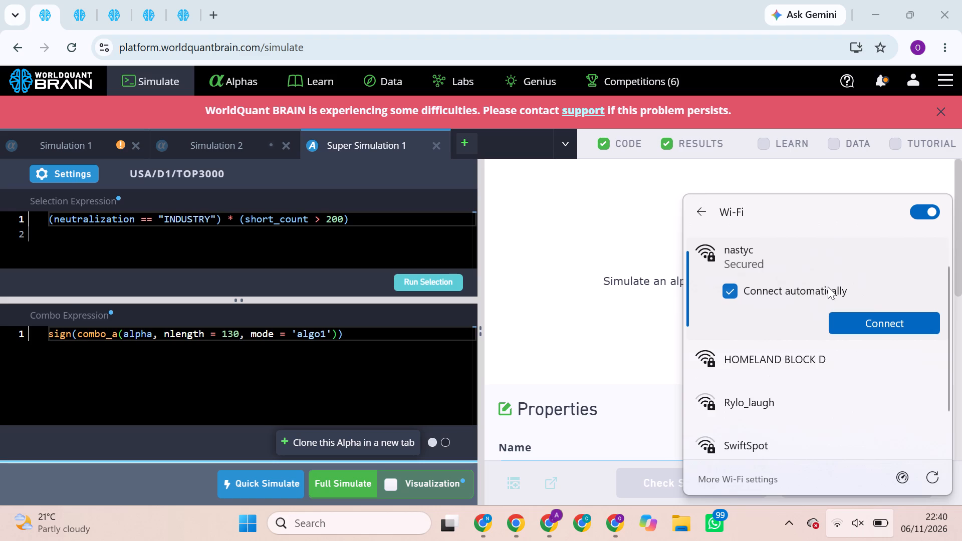
left_click(880, 315)
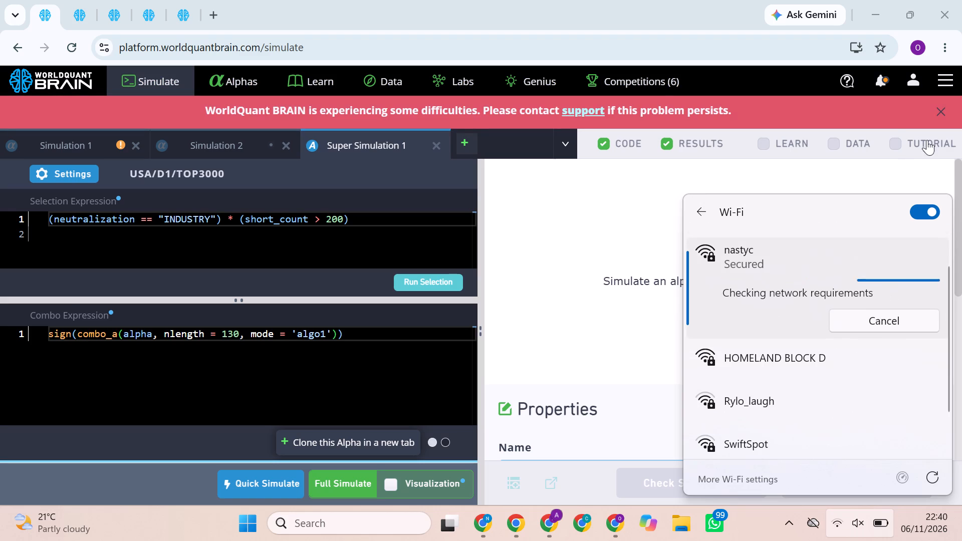
left_click(945, 112)
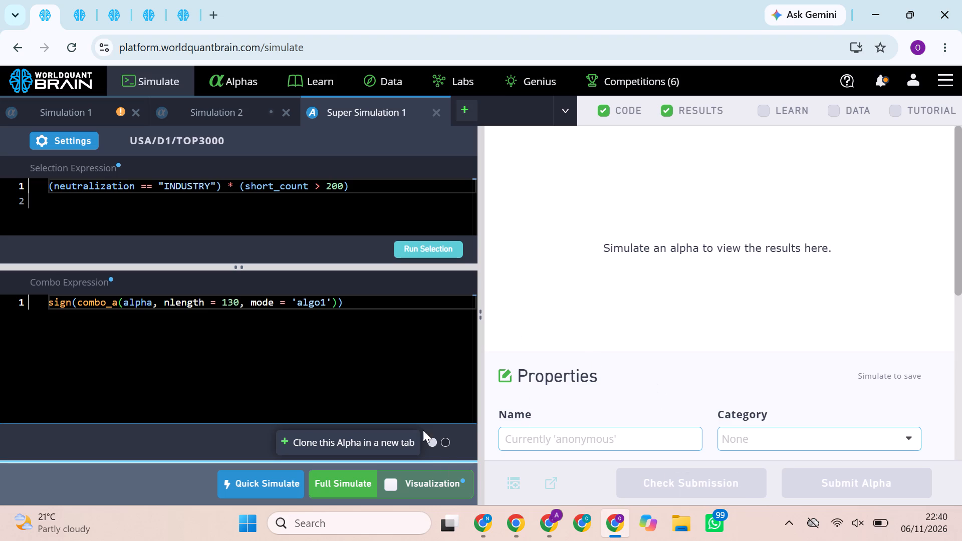
Run the INDUSTRY neutralization and short_count > 200 selection of Super Simulation 1, and start its full simulation.
left_click(431, 244)
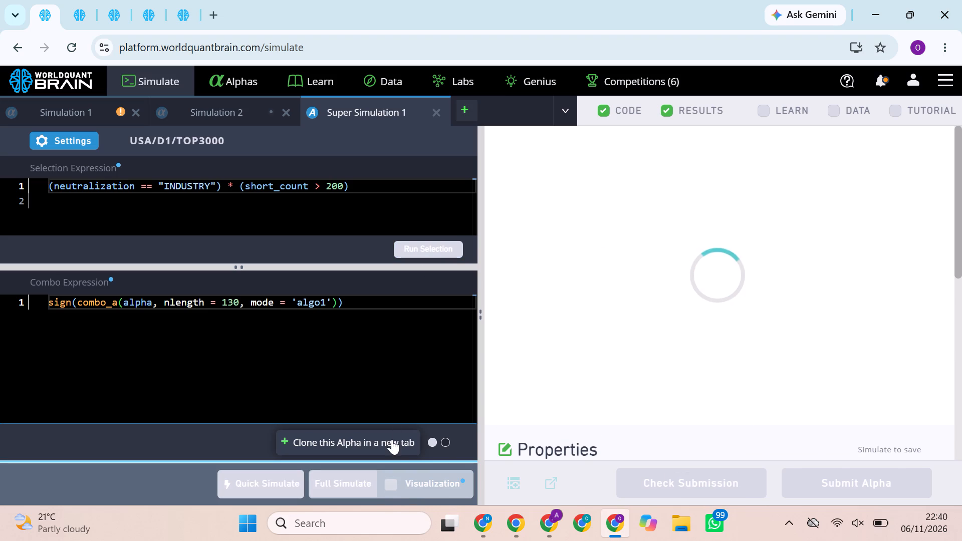
left_click(341, 481)
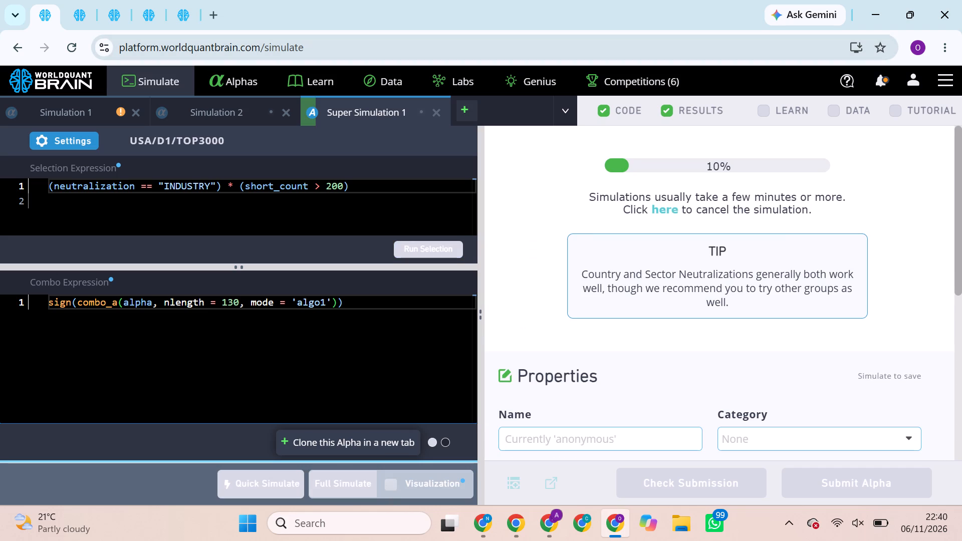
Run the model26 selection of the super simulation in the other browser tab, and start its full simulation under USA/D1/TOP3000.
left_click(78, 8)
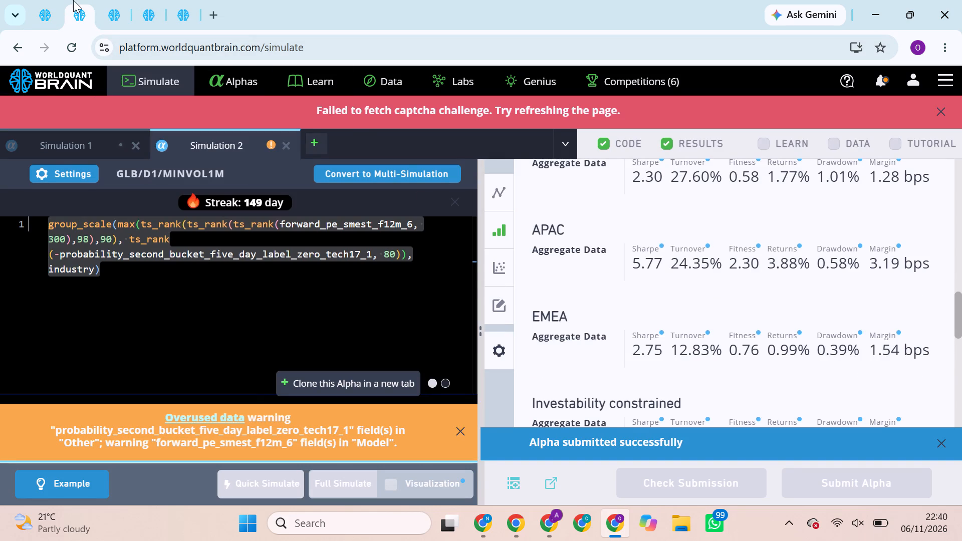
left_click(138, 11)
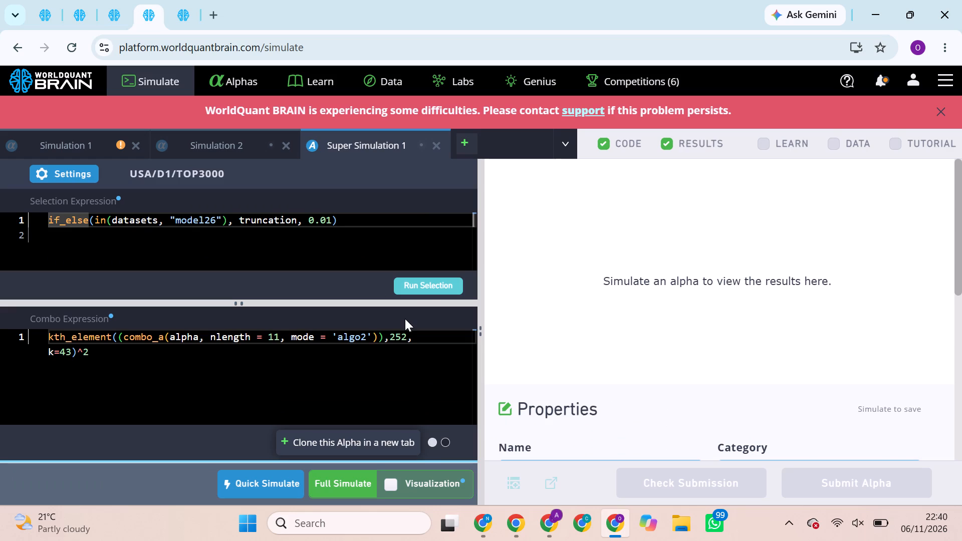
left_click(426, 293)
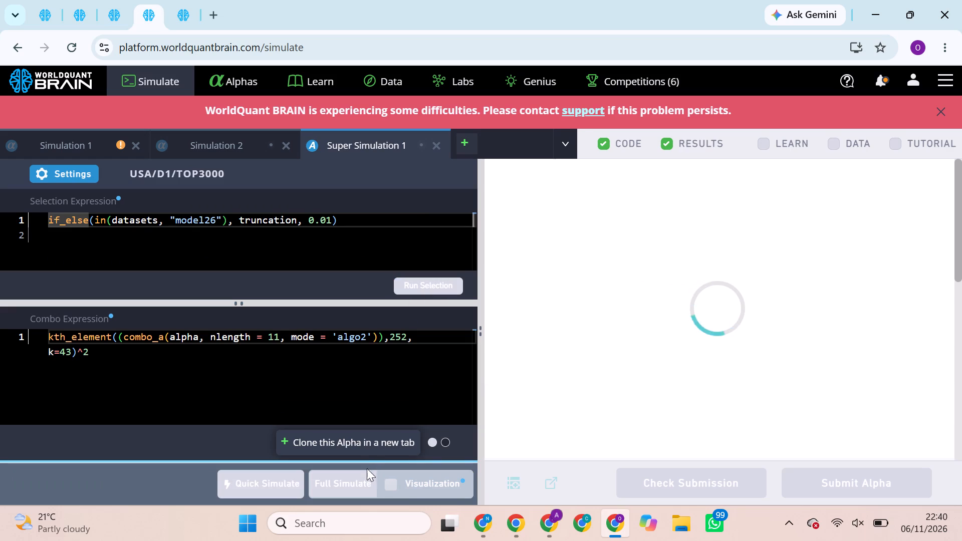
left_click(355, 488)
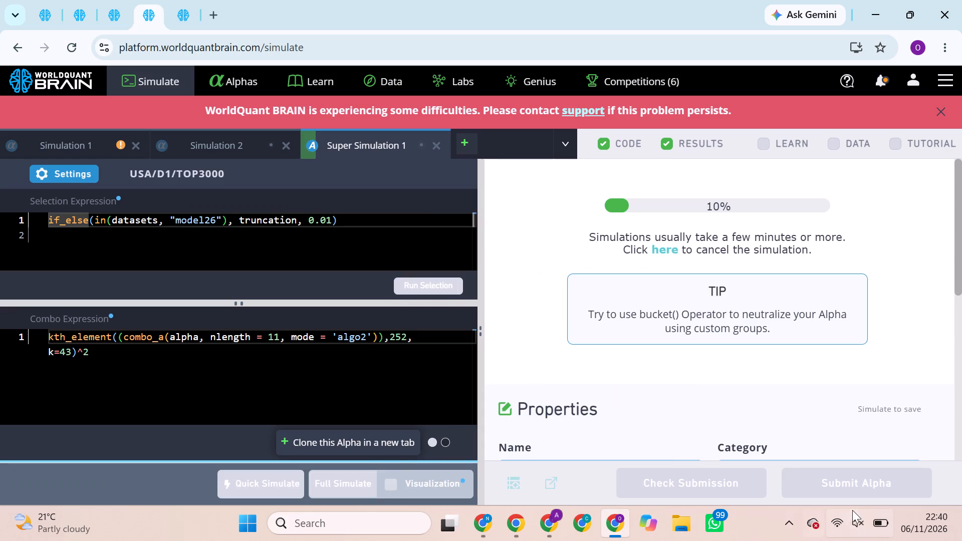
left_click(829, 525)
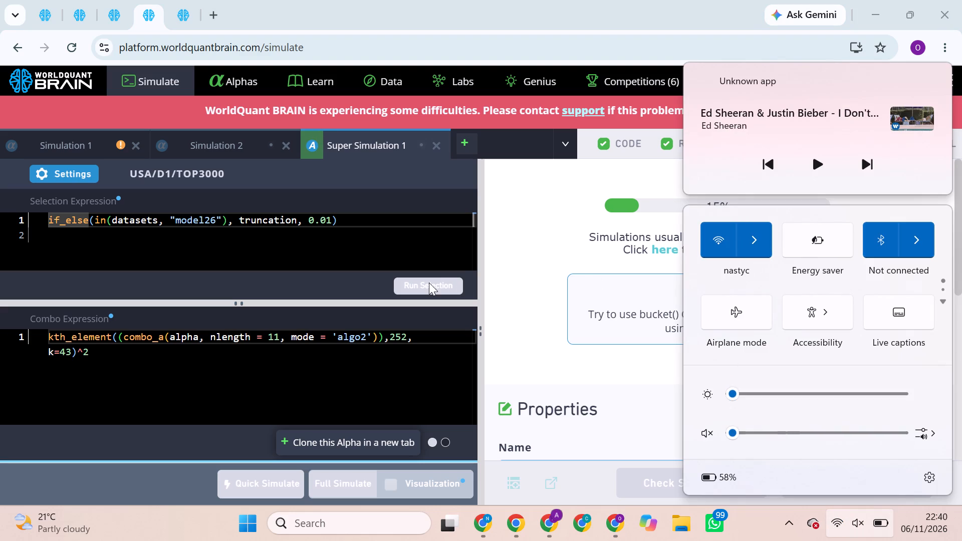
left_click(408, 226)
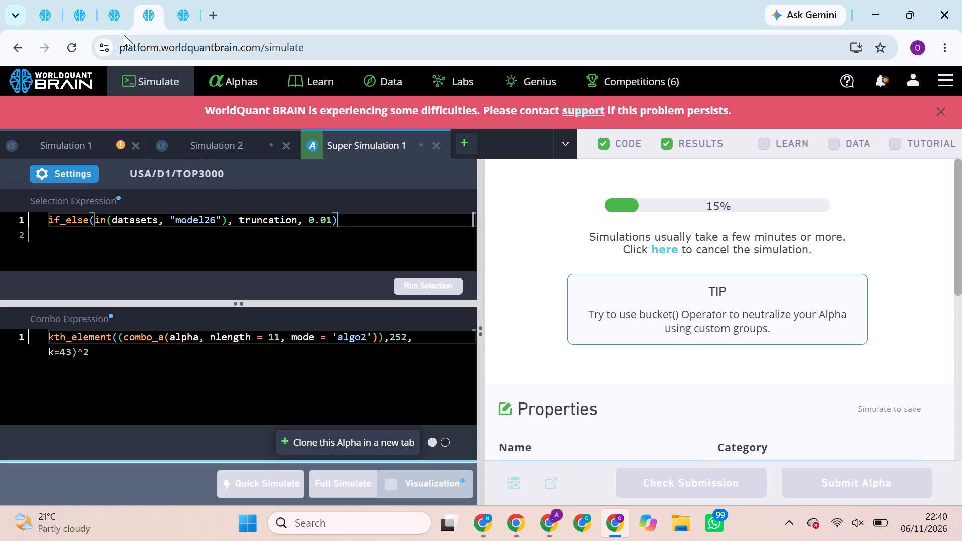
Open the list of submitted alphas from the browser tab holding the submitted GLB/D1/MINVOL1M alpha.
double_click(78, 16)
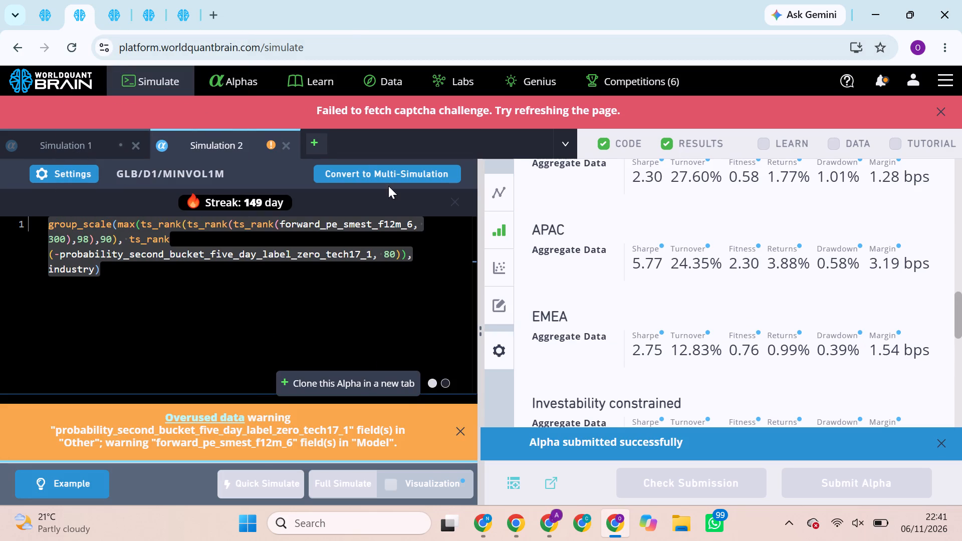
left_click(244, 73)
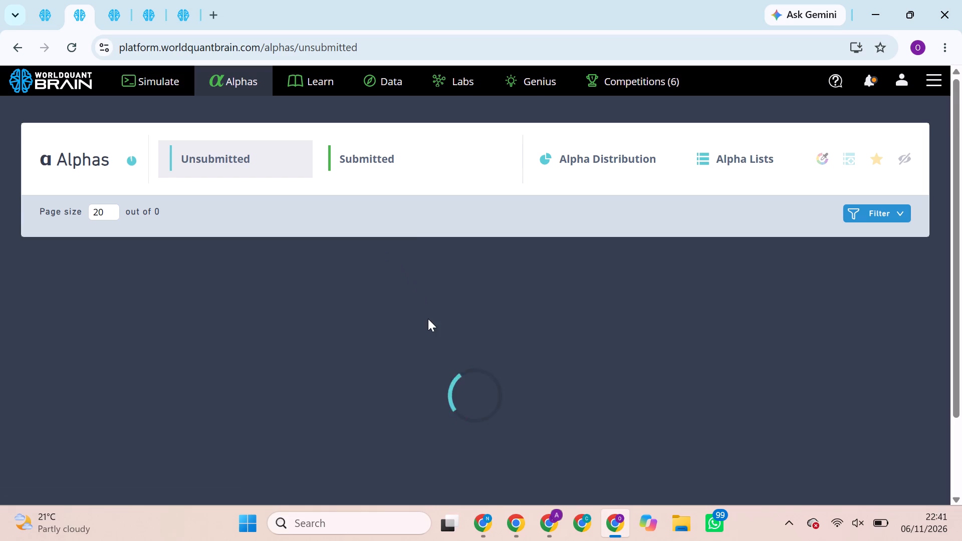
left_click(361, 160)
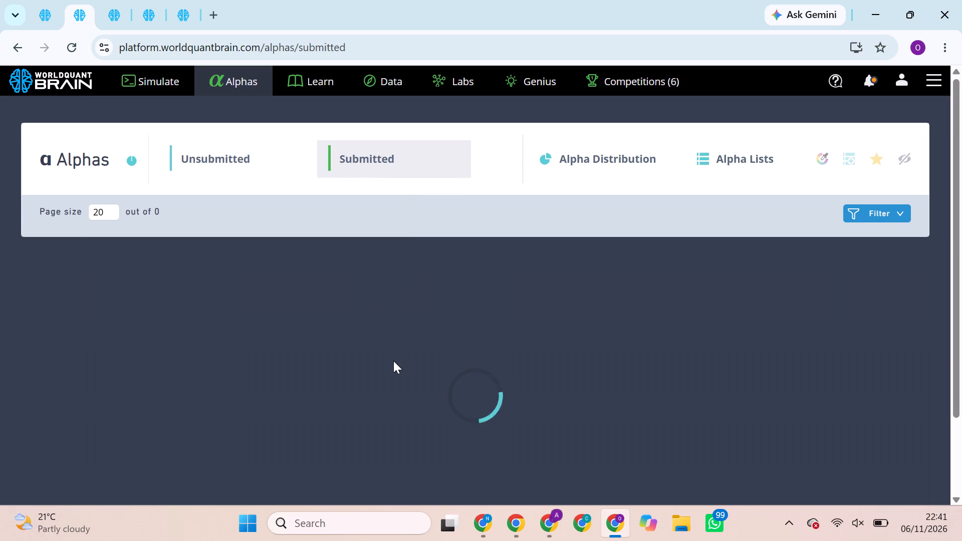
scroll(360, 398, "down", 3)
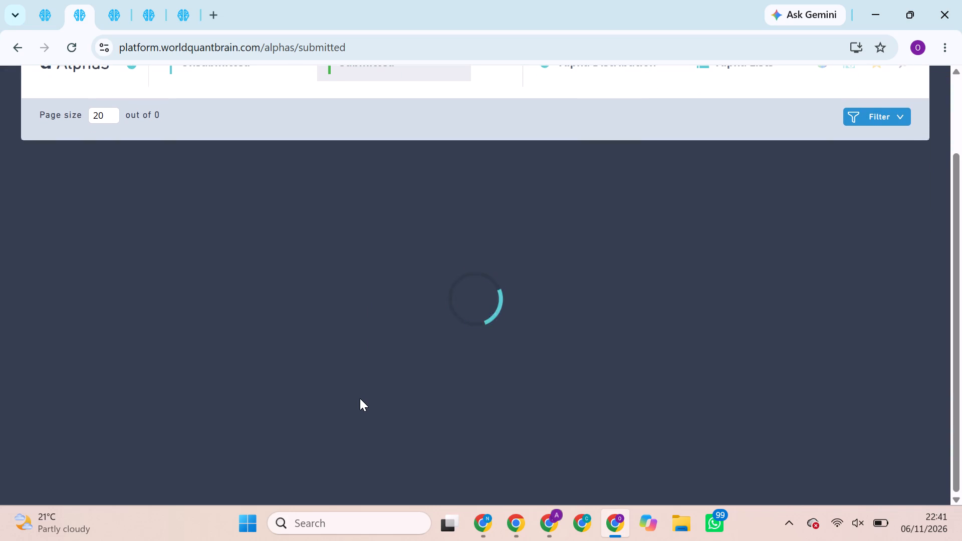
scroll(360, 398, "down", 1)
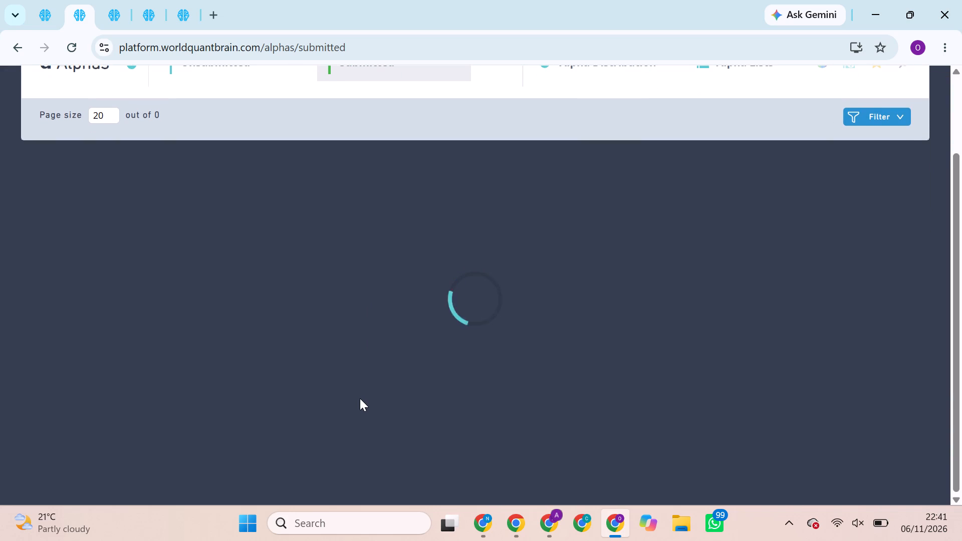
scroll(360, 398, "down", 1)
scroll(357, 386, "up", 2)
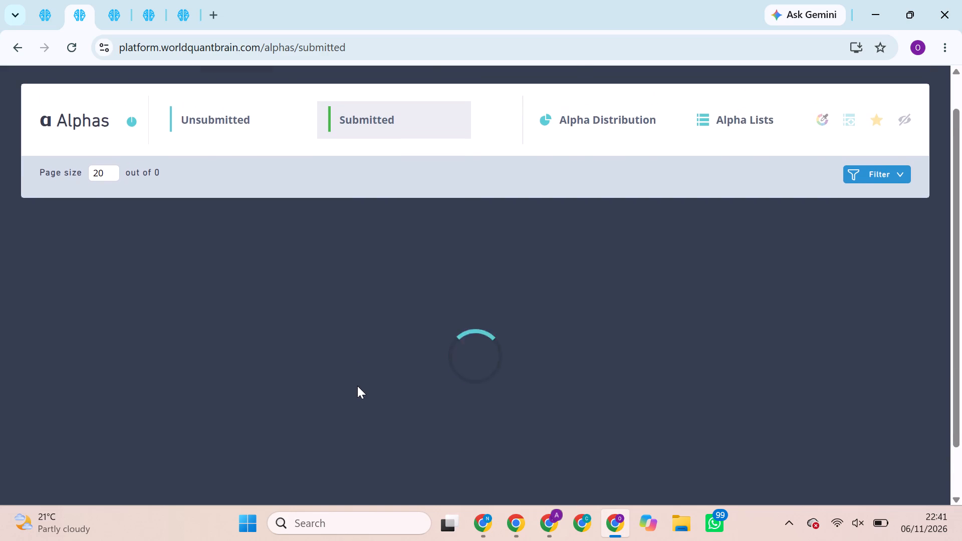
scroll(357, 386, "up", 1)
scroll(357, 386, "down", 2)
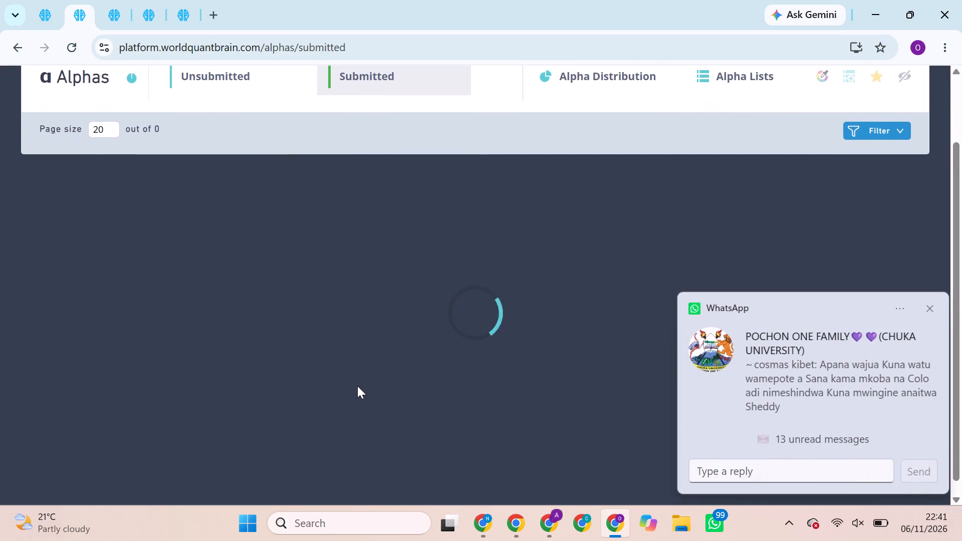
scroll(357, 386, "down", 1)
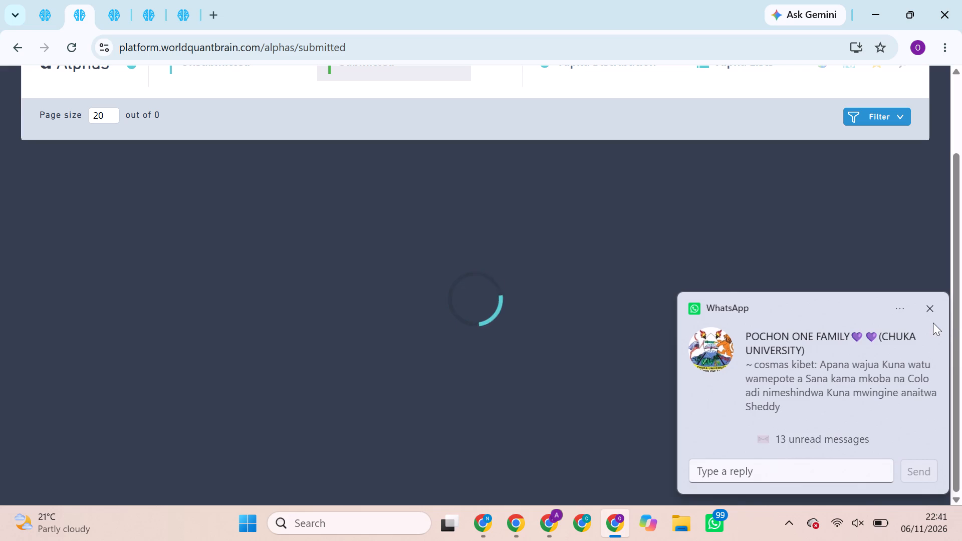
left_click(929, 308)
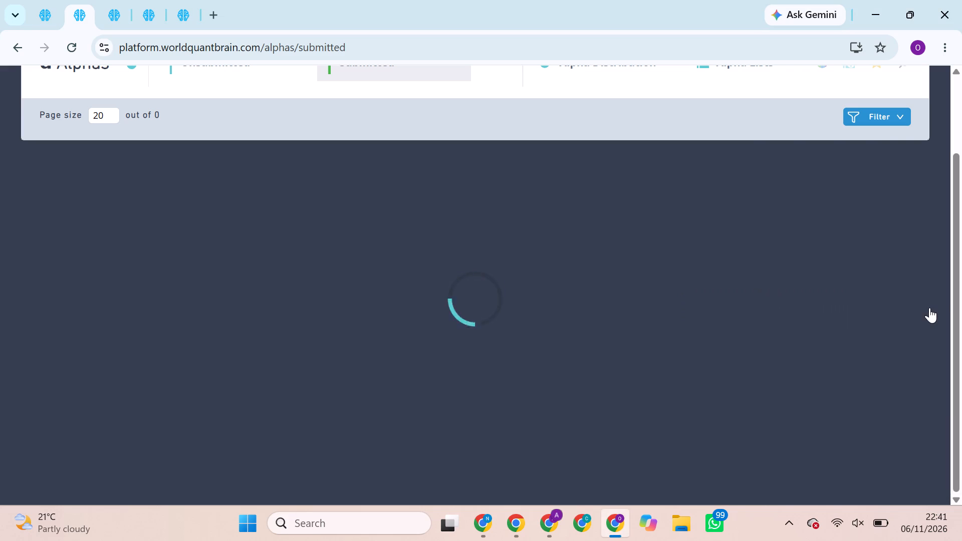
scroll(929, 308, "down", 2)
scroll(930, 298, "up", 4)
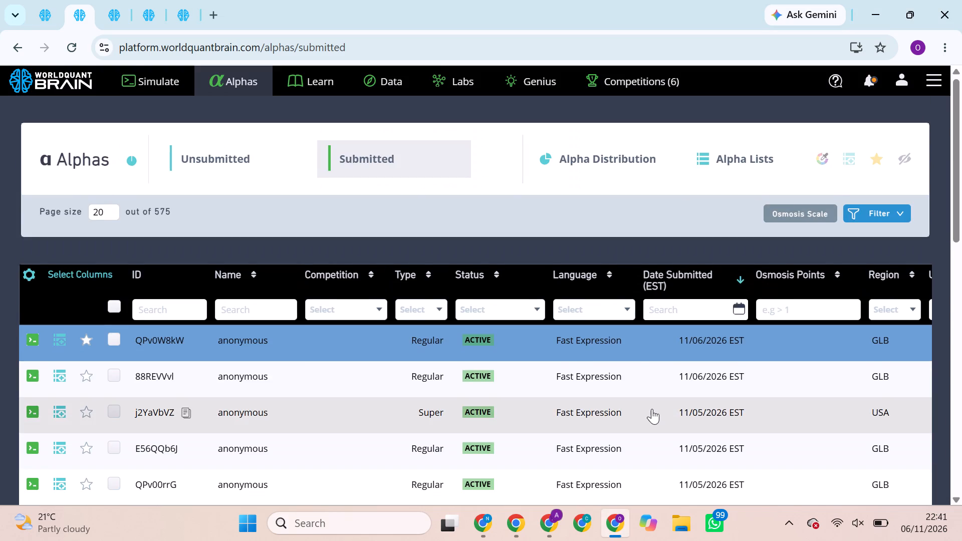
Open the details of the submitted GLB Super alpha 58EwJwZN dated 11/02/2026.
scroll(652, 409, "down", 6)
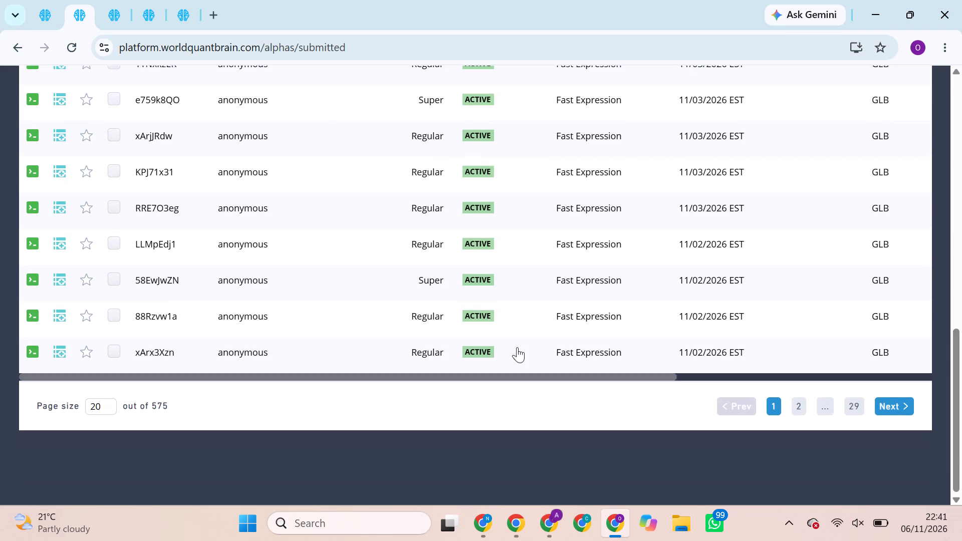
left_click(387, 269)
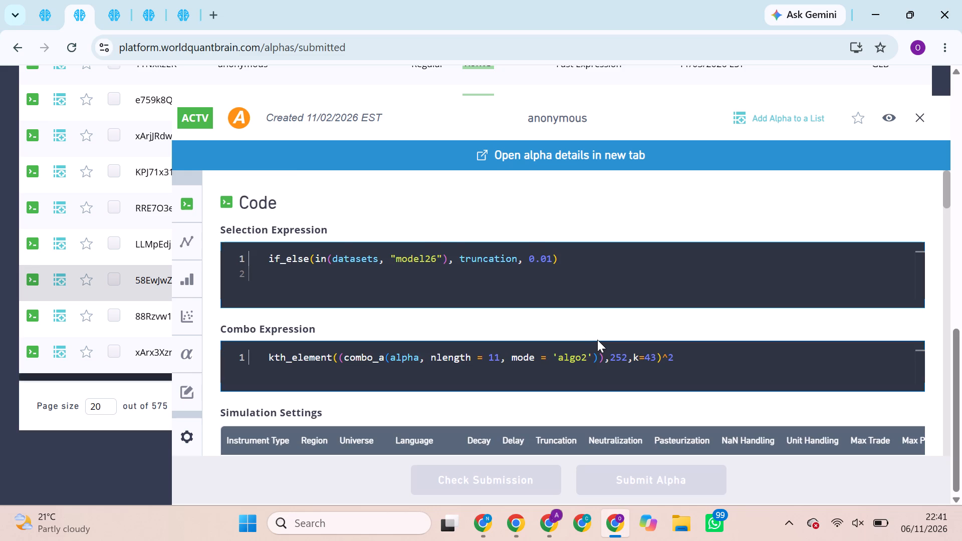
Clone the submitted GLB/MINVOL1M Super alpha that uses the model26 selection expression.
scroll(714, 373, "down", 3)
scroll(804, 363, "down", 1)
scroll(774, 207, "down", 1)
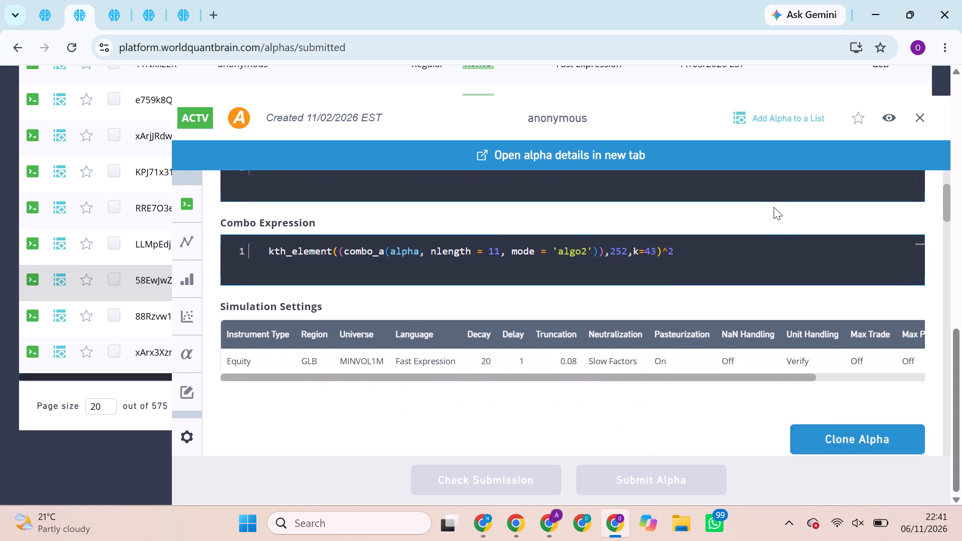
scroll(774, 207, "down", 1)
left_click(860, 291)
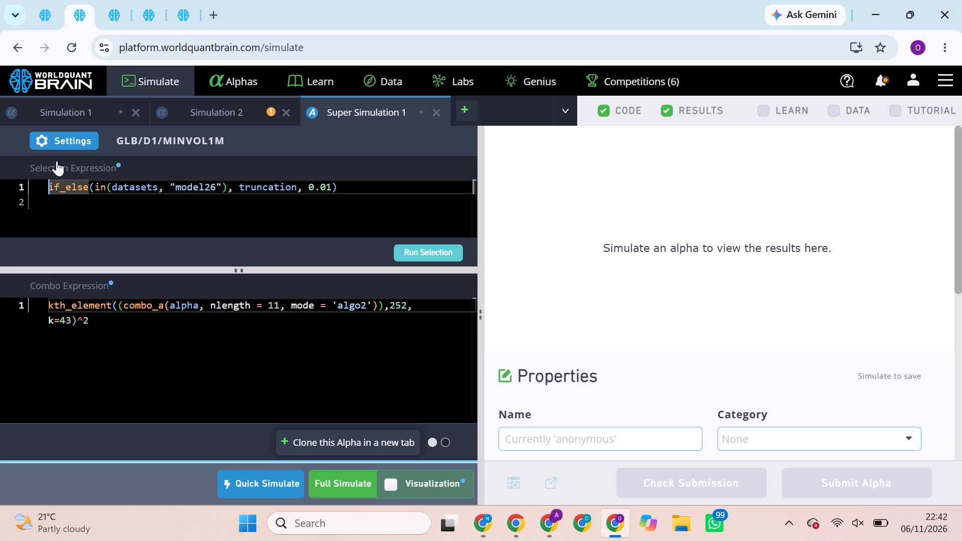
Set nlength to 51 in the cloned GLB/D1/MINVOL1M combo expression, and run its selection and full simulation.
left_click(274, 304)
key("BackSpace")
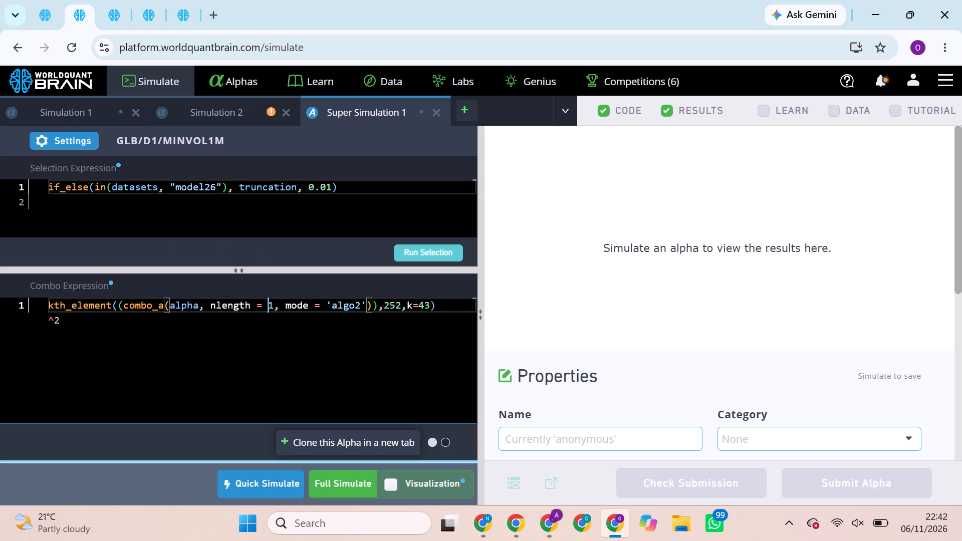
key("5")
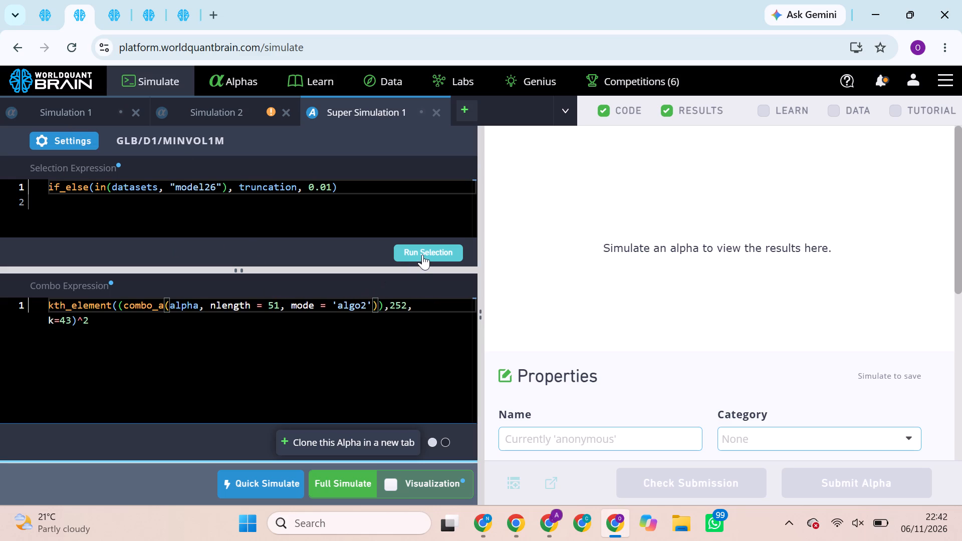
left_click(422, 254)
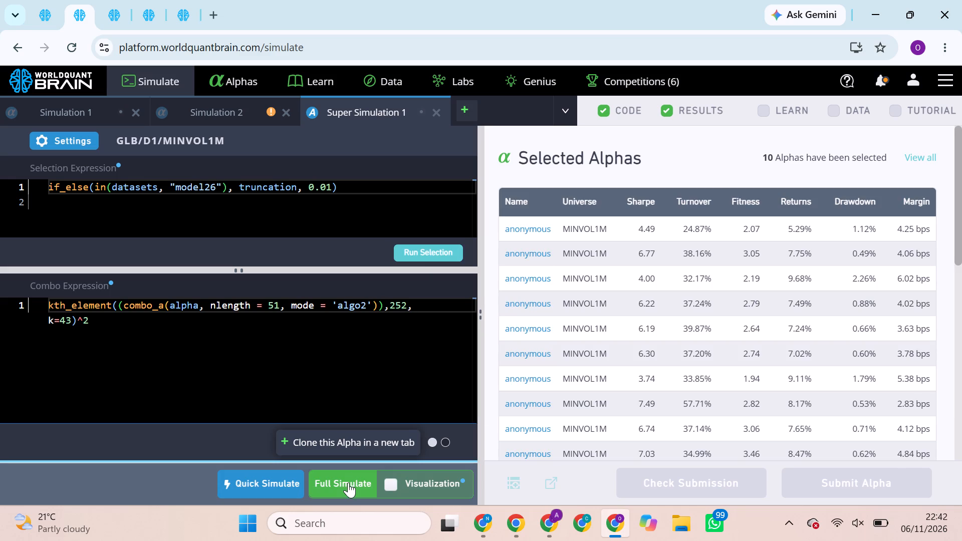
left_click(348, 483)
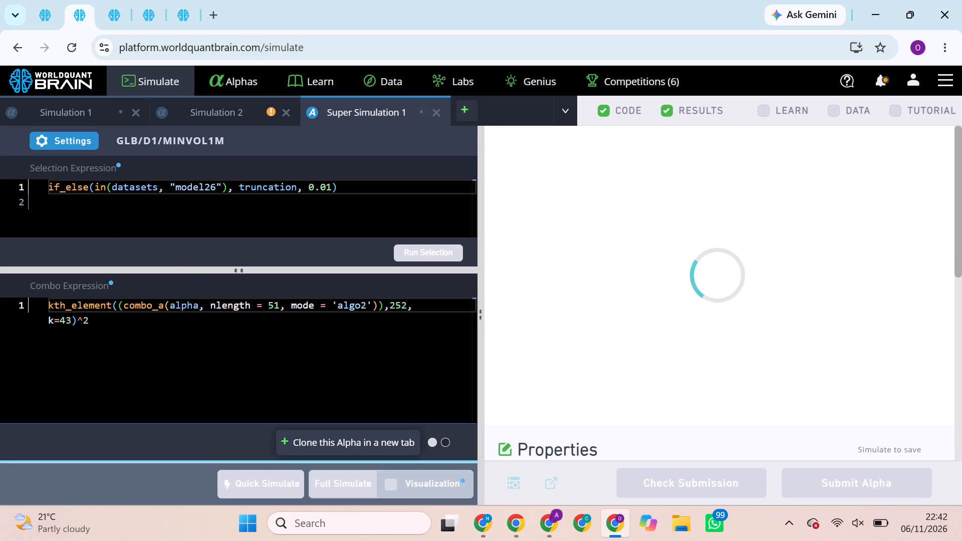
Review the IS summary of the USA super alpha with nlength 130 and run its Prod Correlation check.
left_click(38, 13)
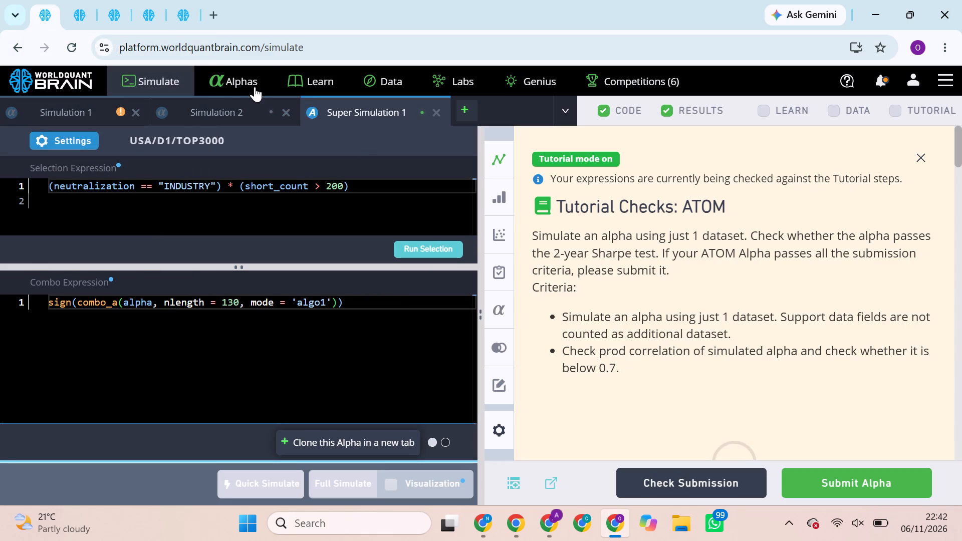
scroll(615, 213, "down", 4)
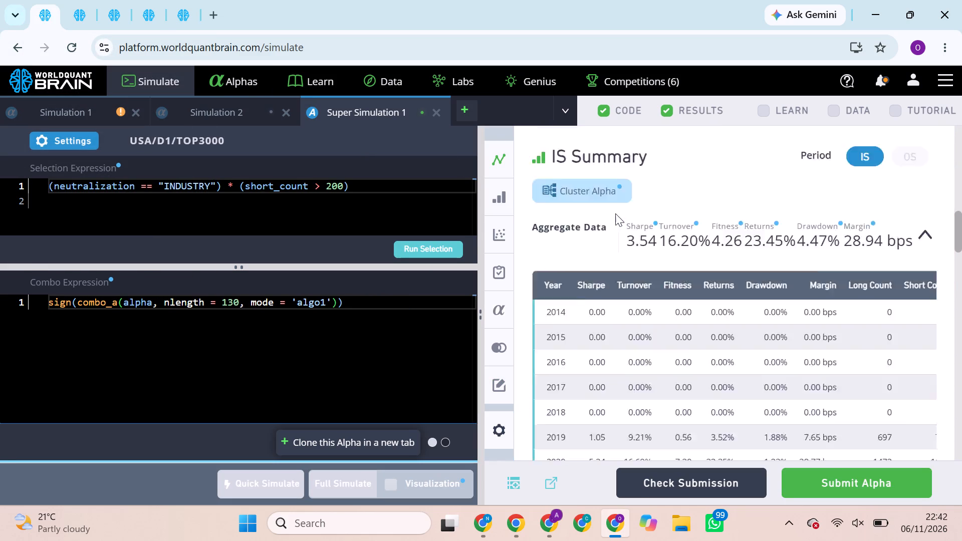
scroll(615, 213, "down", 2)
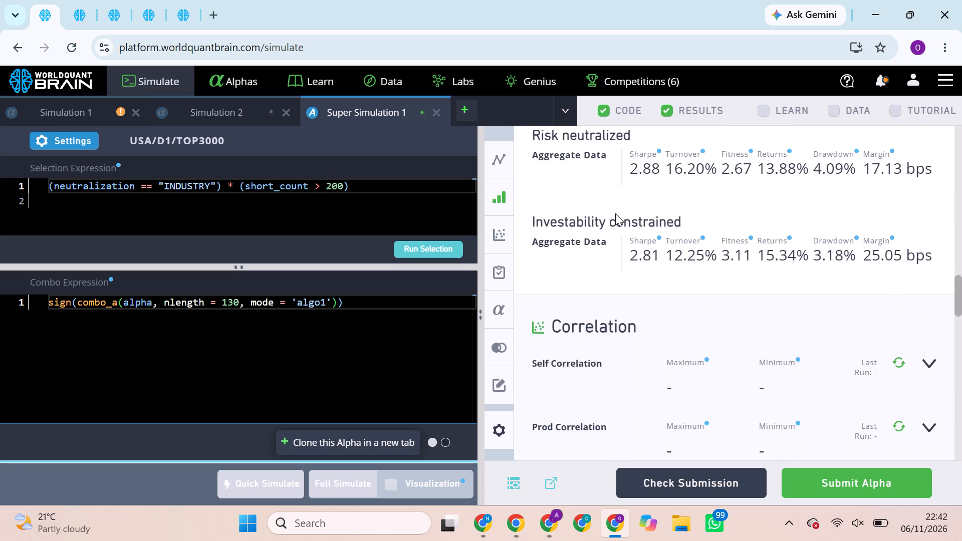
scroll(615, 213, "down", 2)
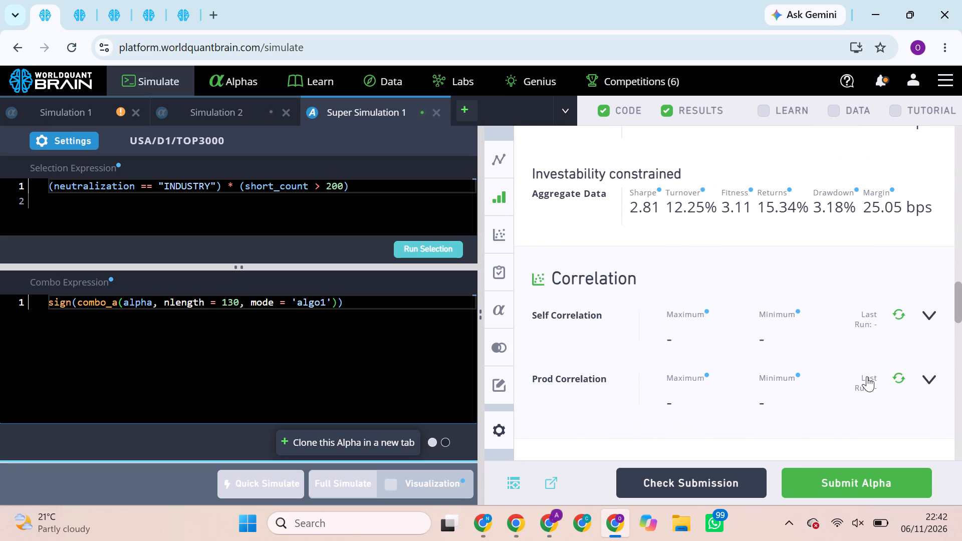
left_click(901, 378)
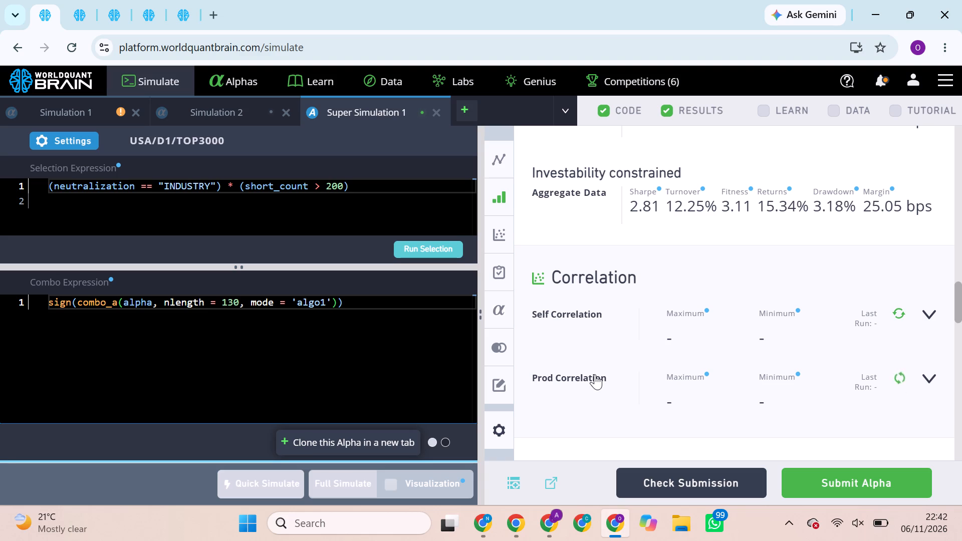
Set nlength to 65 in the USA/D1/TOP3000 combo expression, and run its selection and full simulation.
left_click(233, 300)
key("BackSpace")
key("BackSpace")
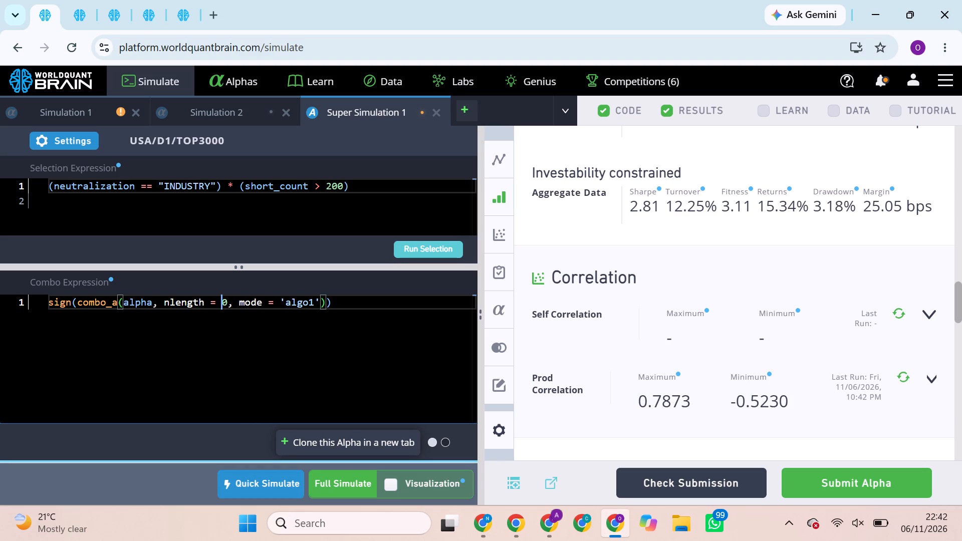
left_click(226, 299)
key("BackSpace")
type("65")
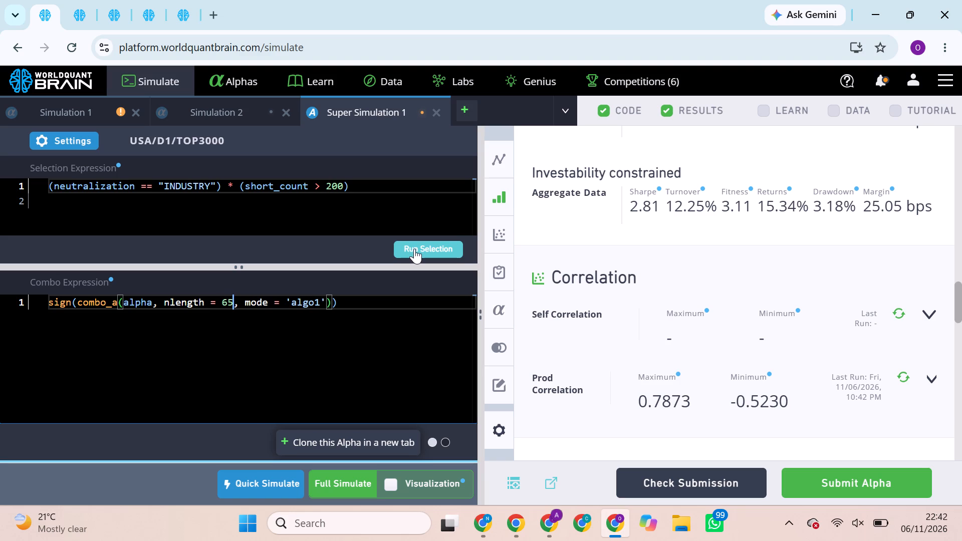
left_click(416, 248)
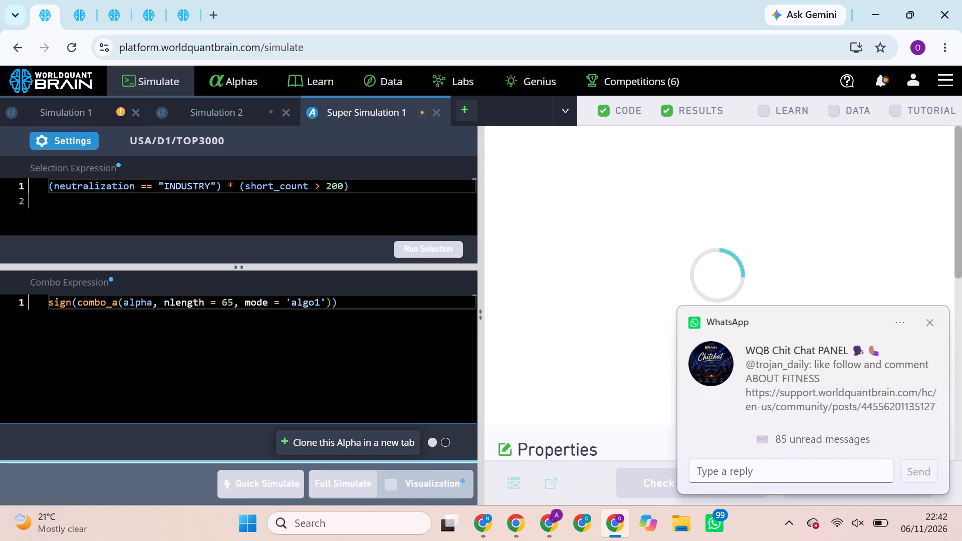
left_click(347, 483)
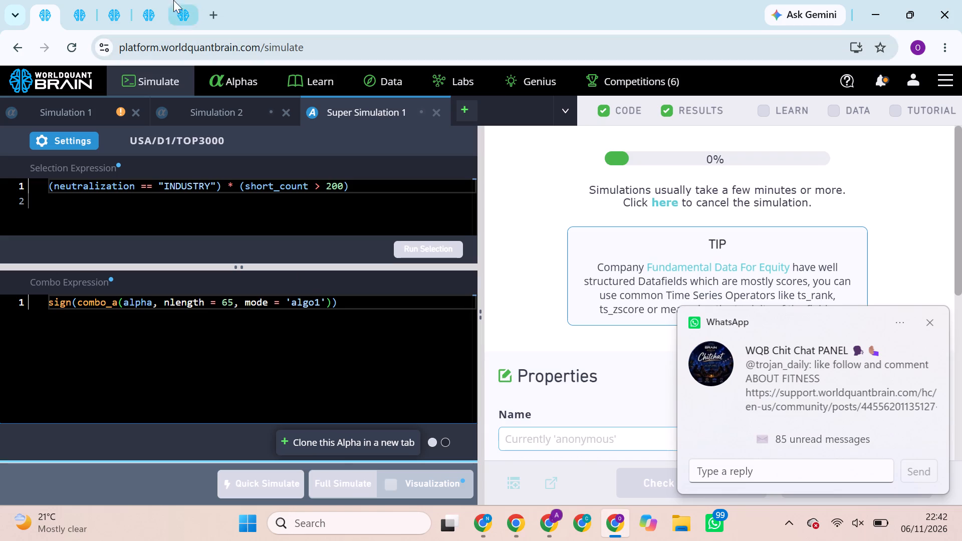
Check the running GLB/D1/MINVOL1M super simulation and the GLB alpha simulation that uses iv_projected_dividends_fy15_3.
left_click(78, 12)
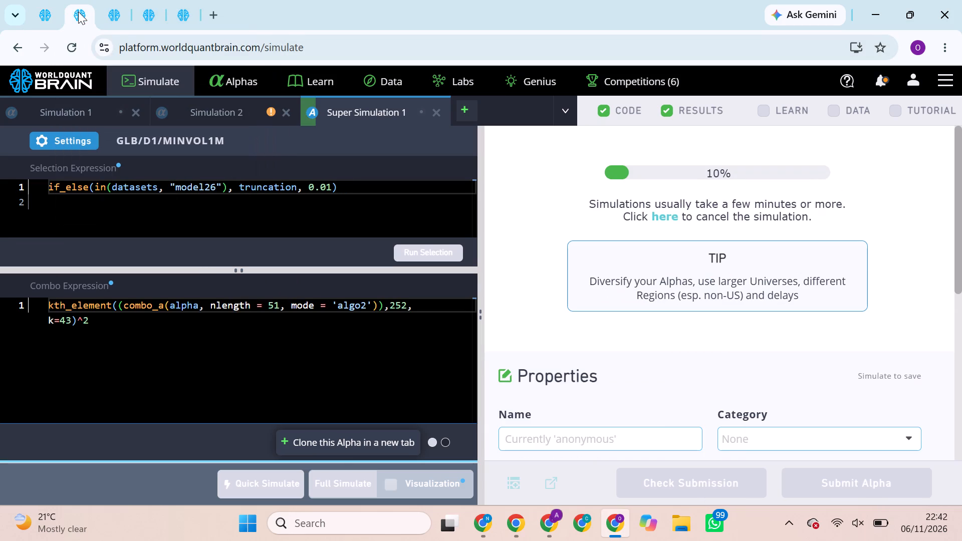
left_click(107, 9)
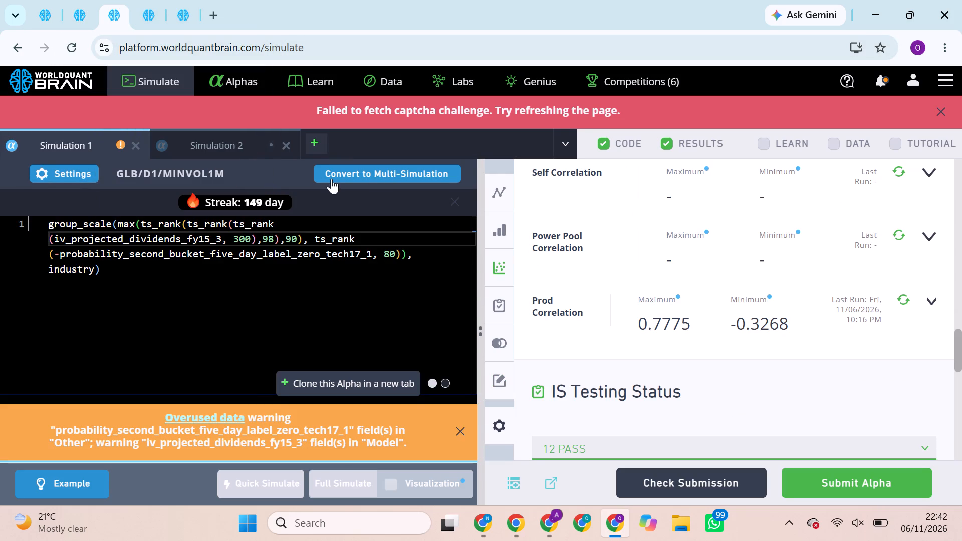
Set nlength to 51 in the USA/D1/TOP3000 model26 combo expression, and try running its selection and full simulation.
left_click(149, 10)
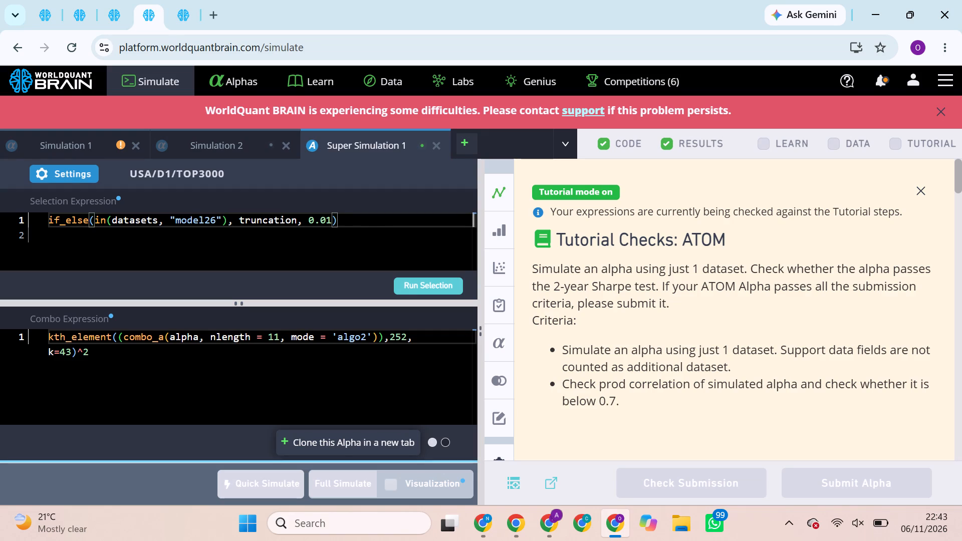
scroll(617, 325, "down", 1)
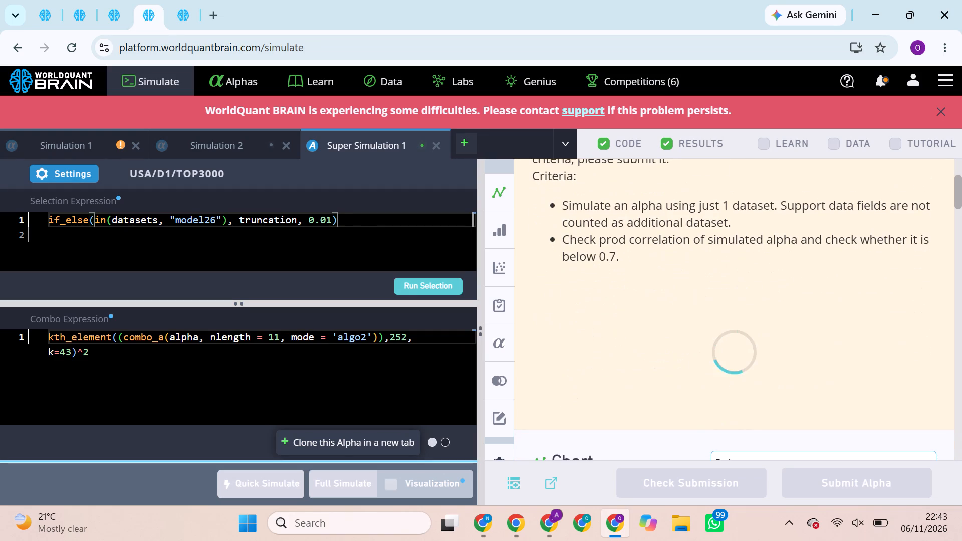
left_click(273, 333)
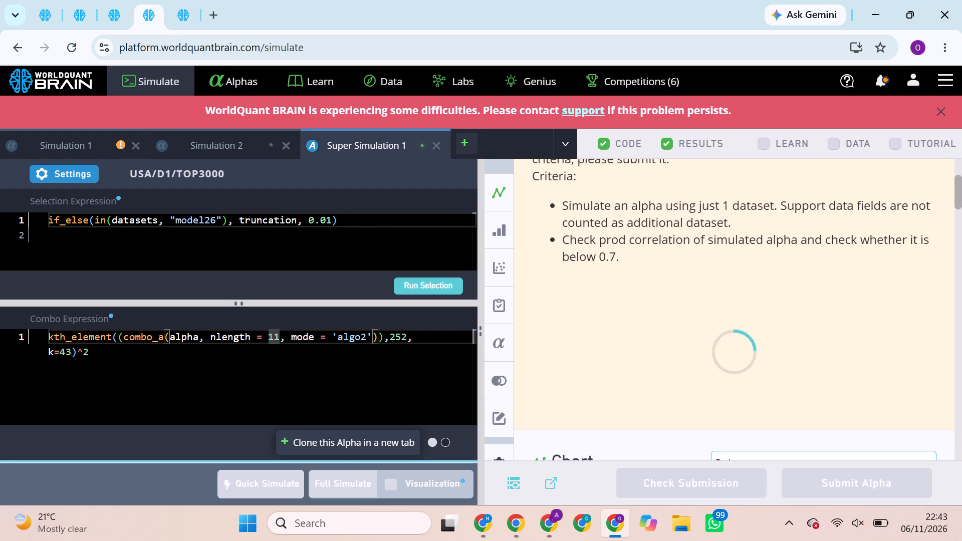
key("BackSpace")
key("5")
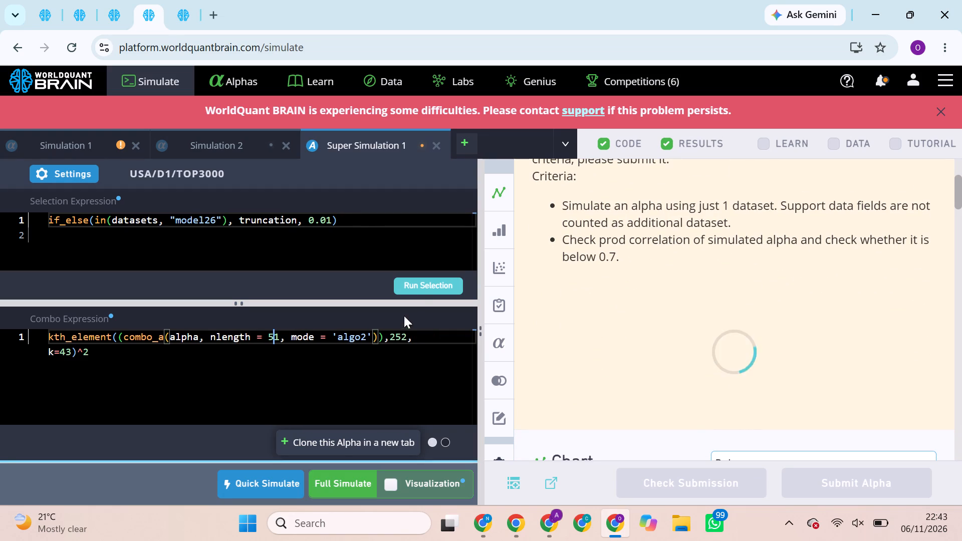
left_click(420, 289)
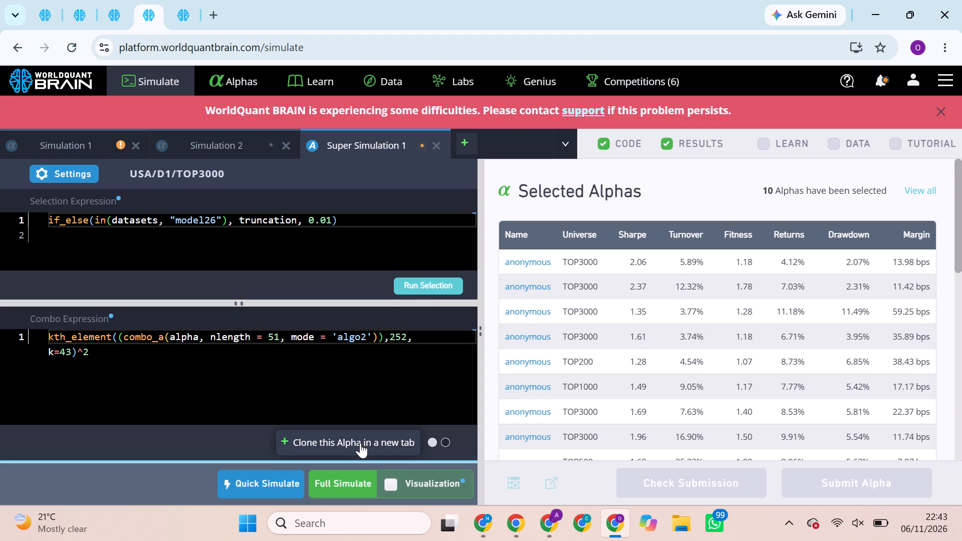
left_click(348, 483)
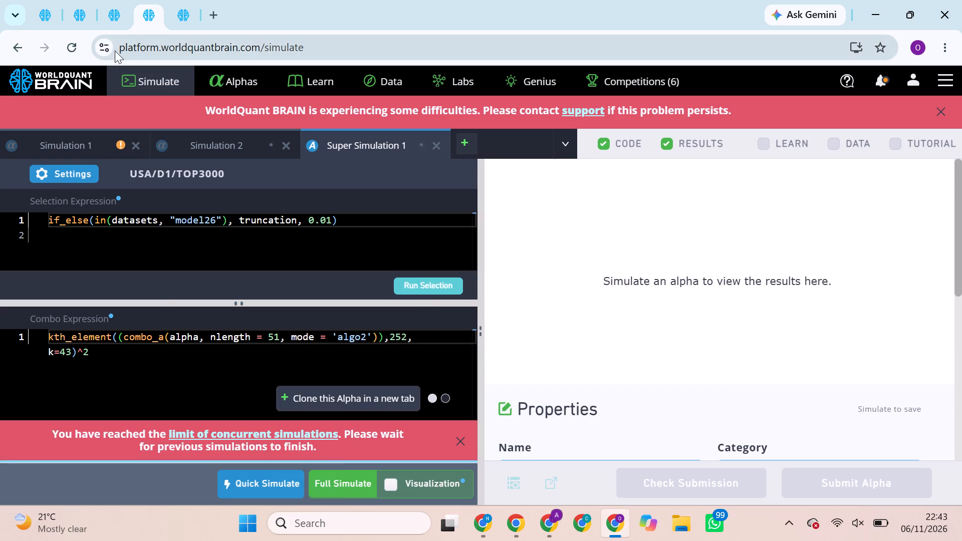
Check the progress of the simulations in the other browser tabs.
left_click(46, 10)
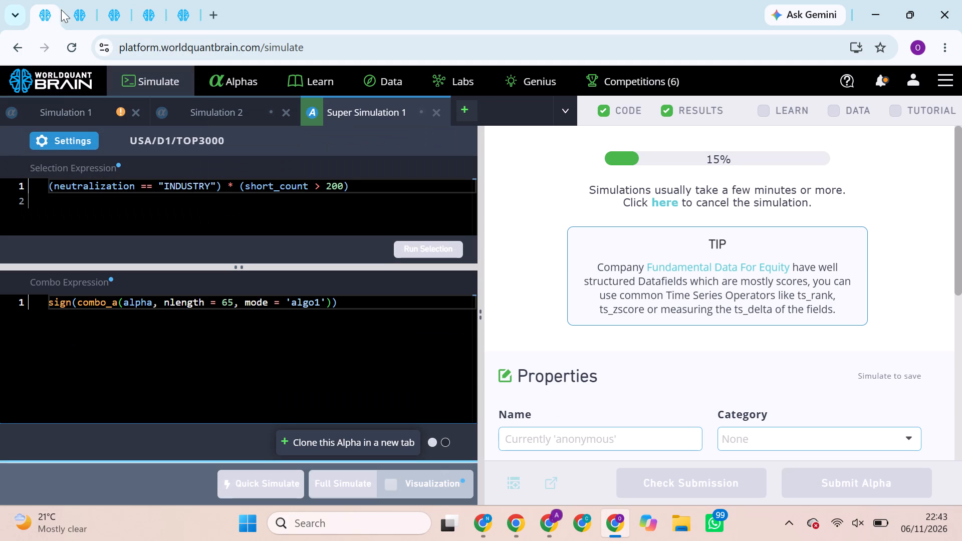
left_click(76, 17)
left_click(113, 8)
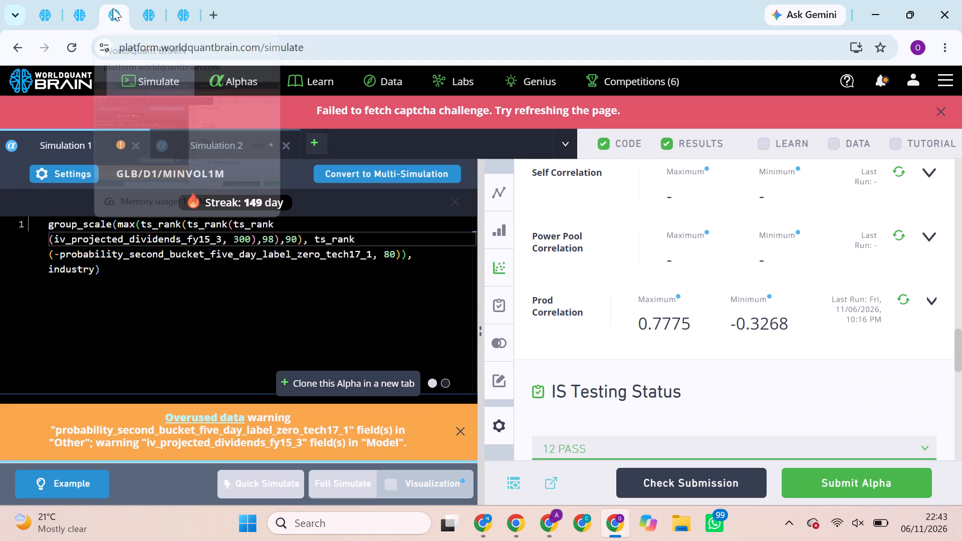
left_click(143, 11)
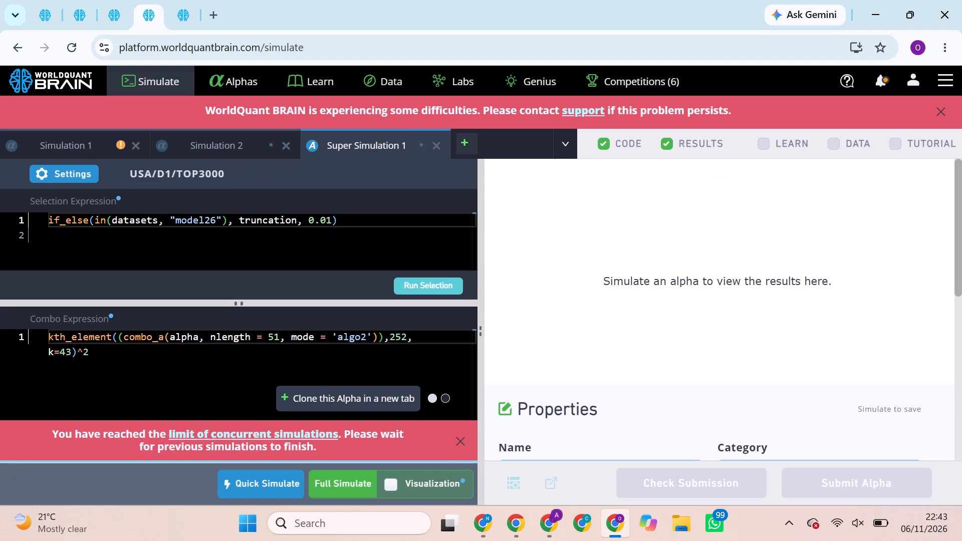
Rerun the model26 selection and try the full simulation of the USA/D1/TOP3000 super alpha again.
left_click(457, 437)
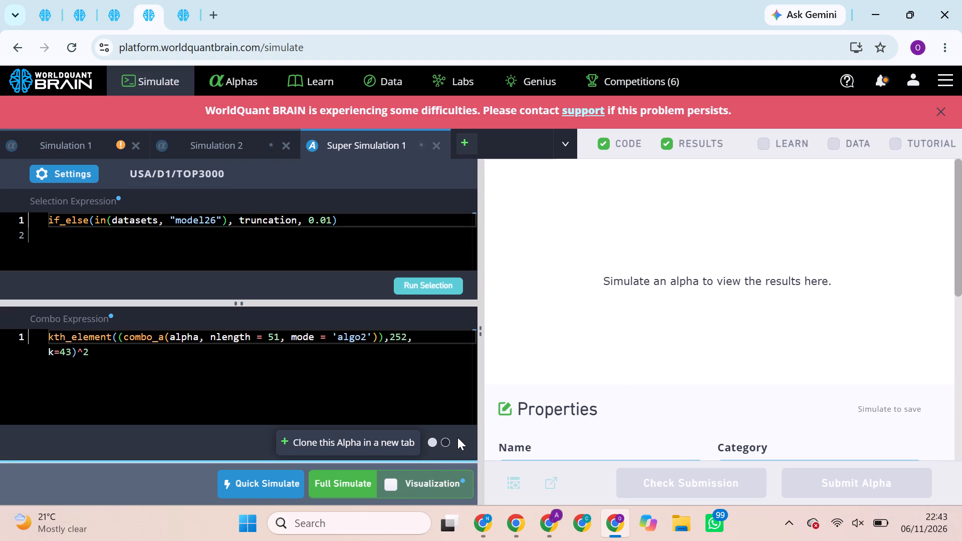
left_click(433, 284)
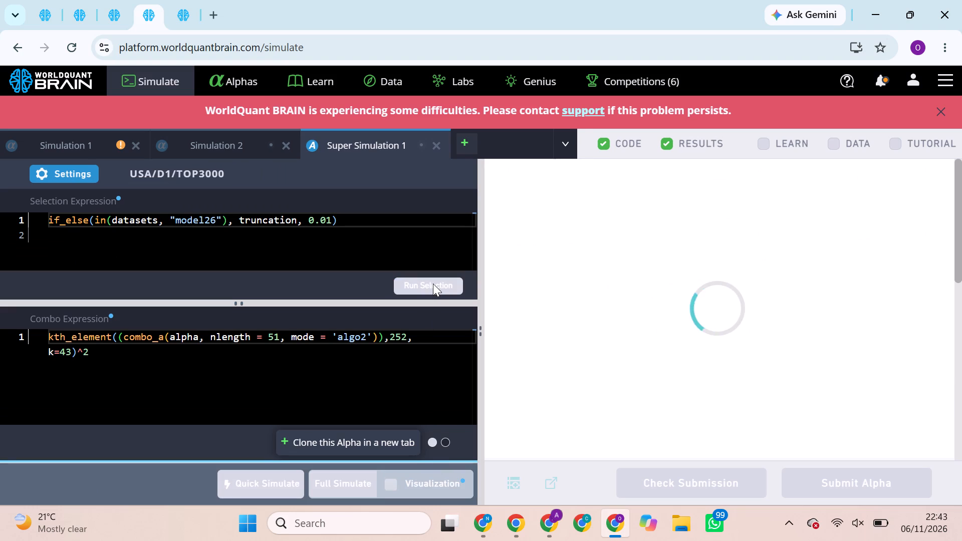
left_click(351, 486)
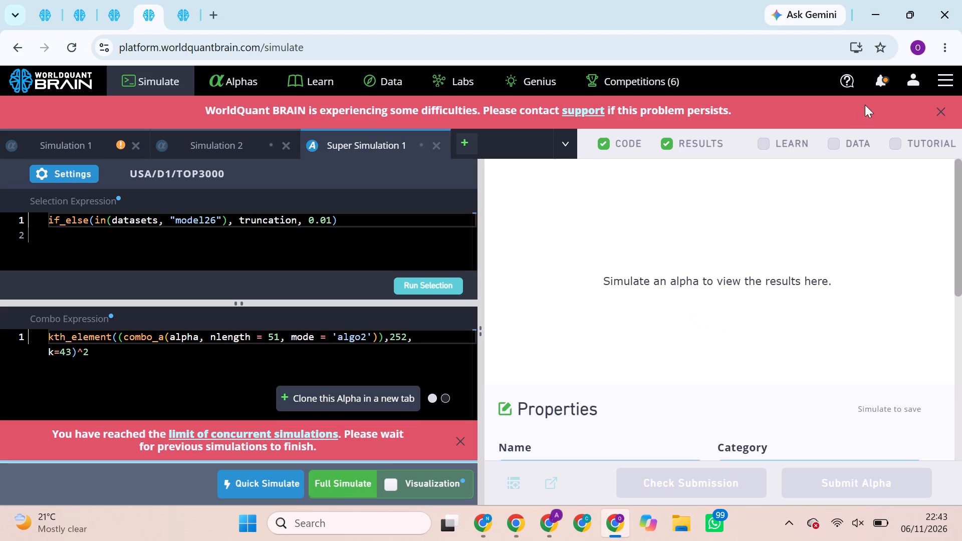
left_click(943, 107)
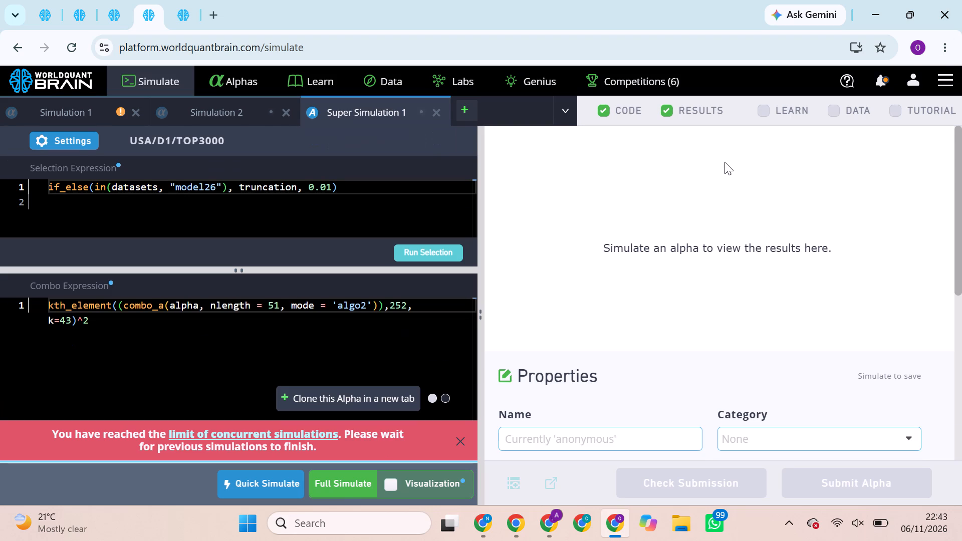
Check the progress of the GLB/D1/MINVOL1M super simulation.
left_click(37, 8)
left_click(76, 18)
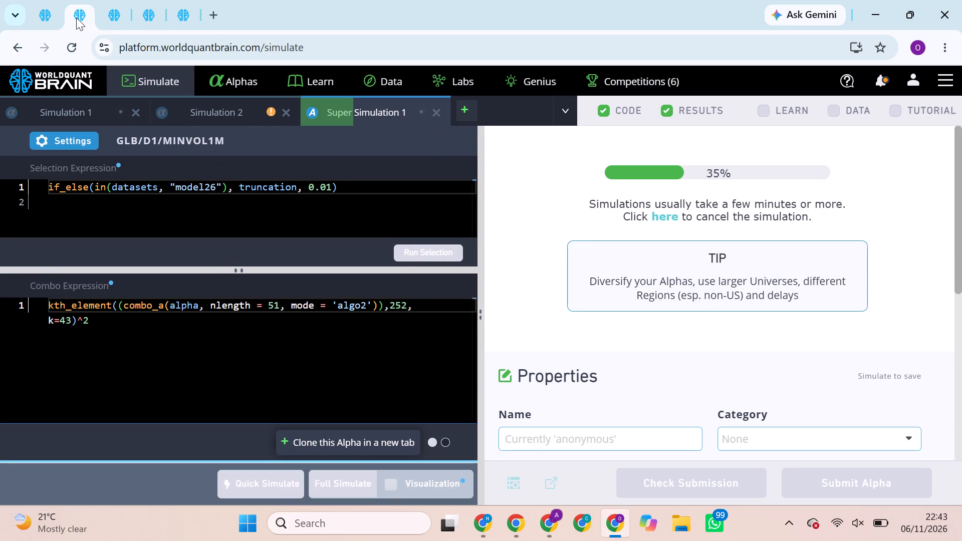
Clone the submitted USA Super alpha j2YaVbVZ, dated 11/05/2026, into a new super simulation.
left_click(112, 16)
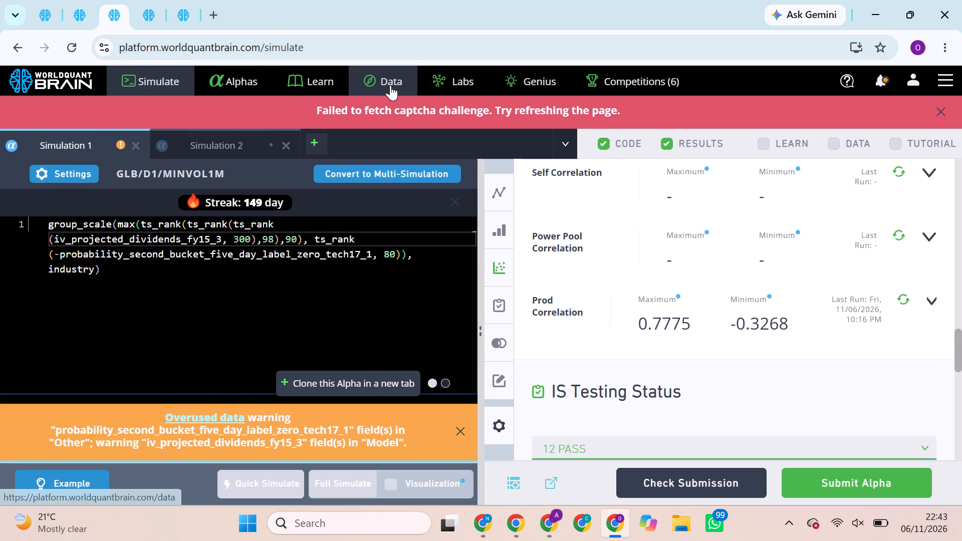
left_click(255, 84)
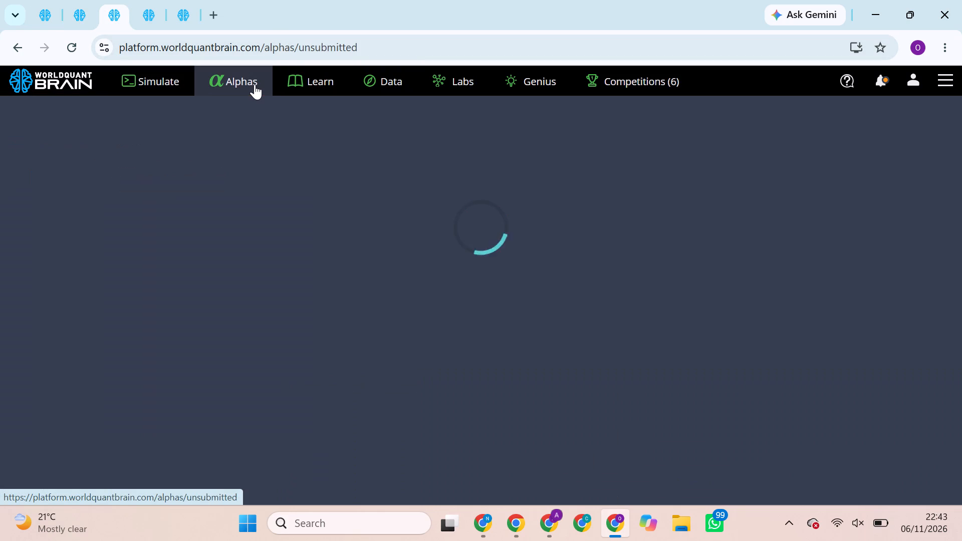
left_click(361, 154)
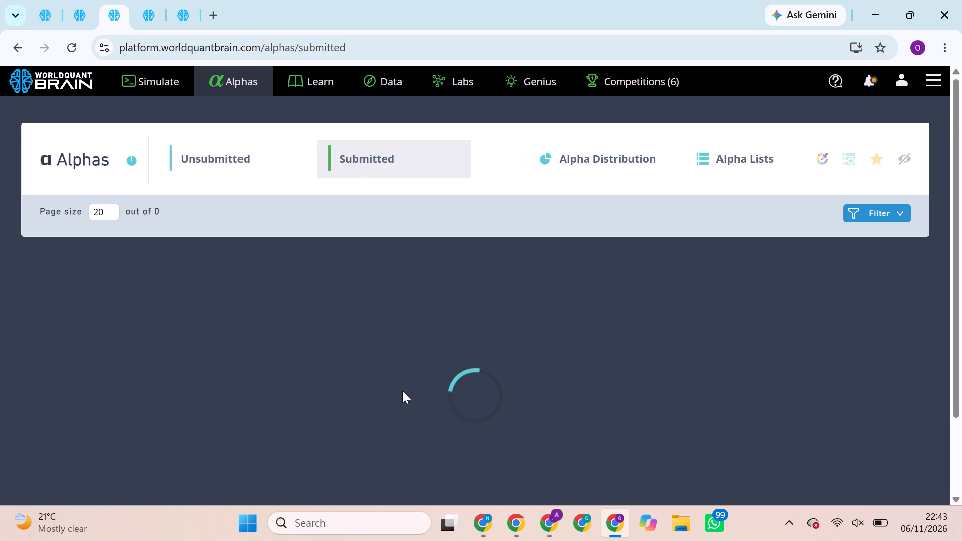
scroll(402, 391, "down", 1)
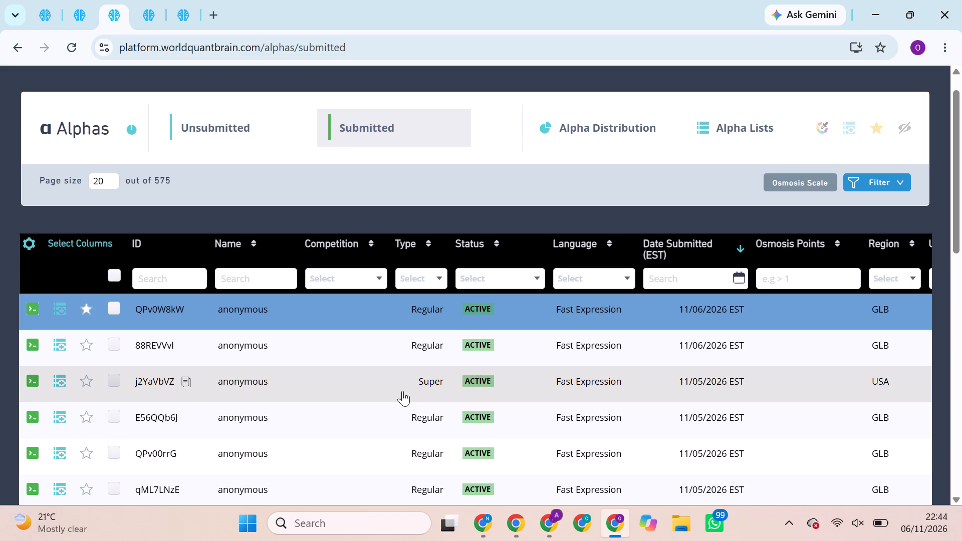
left_click(348, 383)
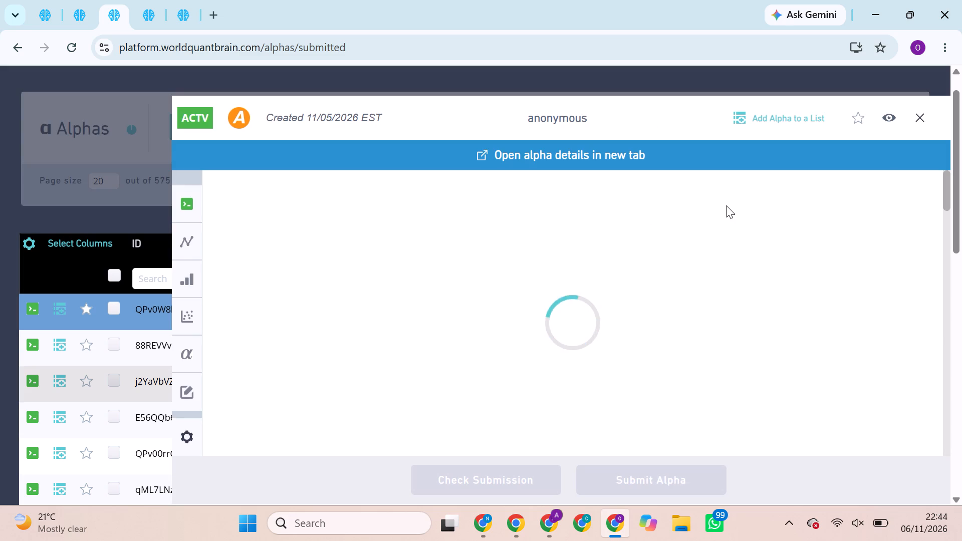
scroll(726, 205, "down", 1)
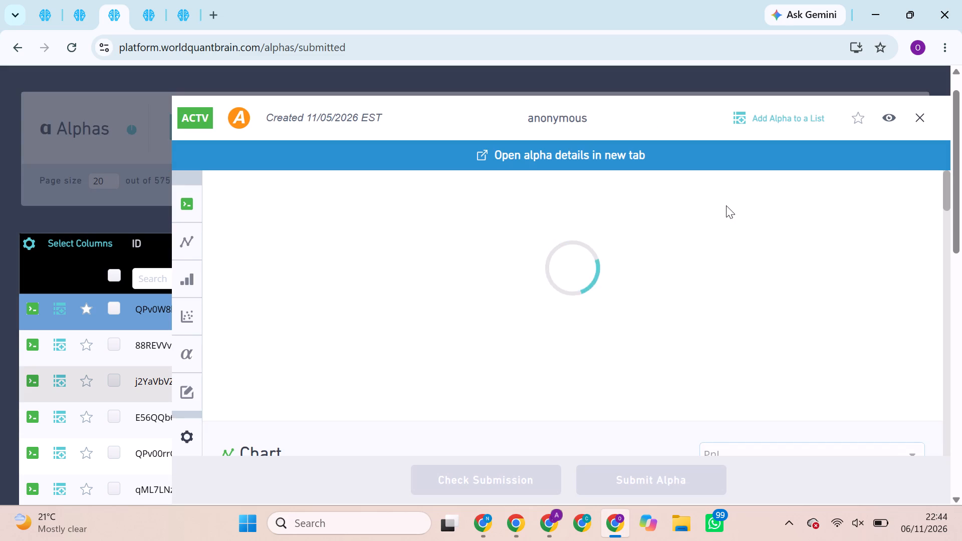
scroll(726, 205, "down", 1)
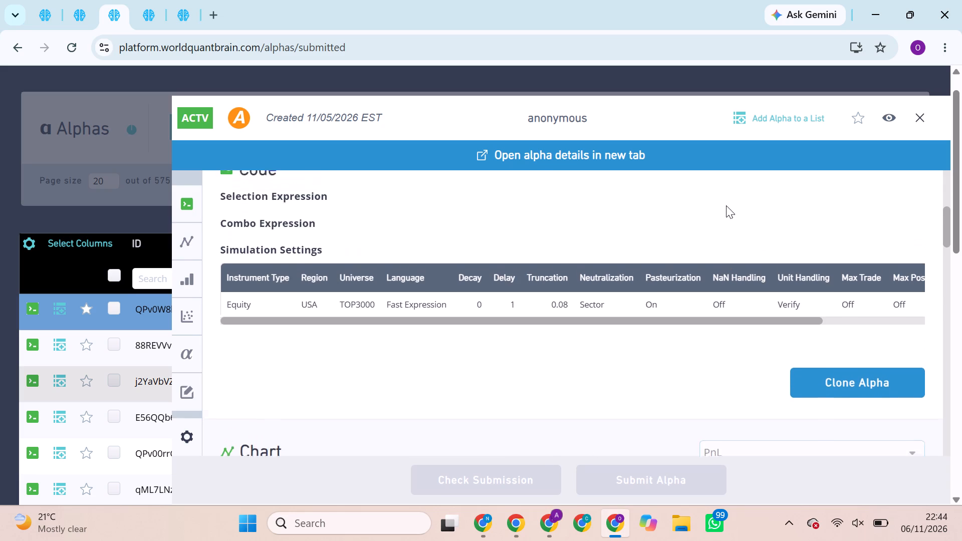
scroll(726, 205, "down", 1)
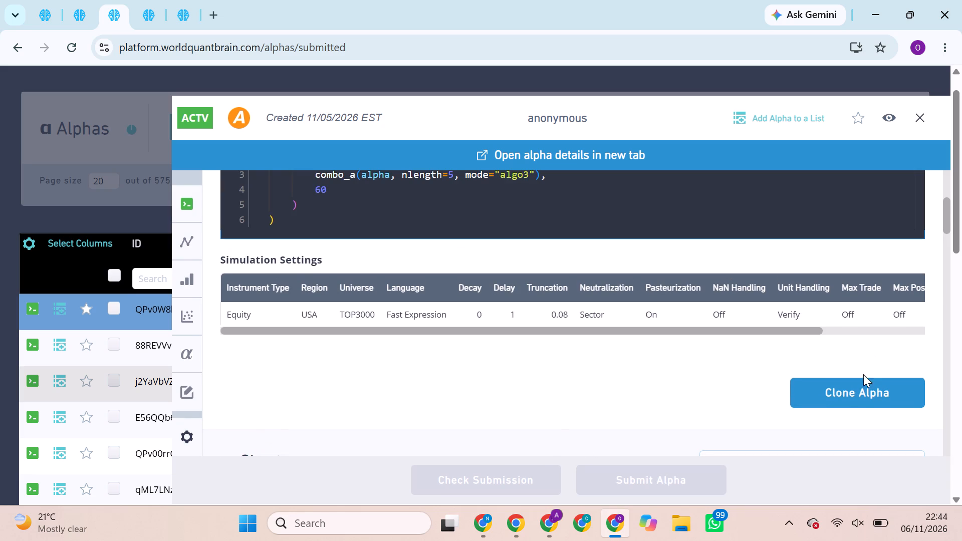
left_click(857, 398)
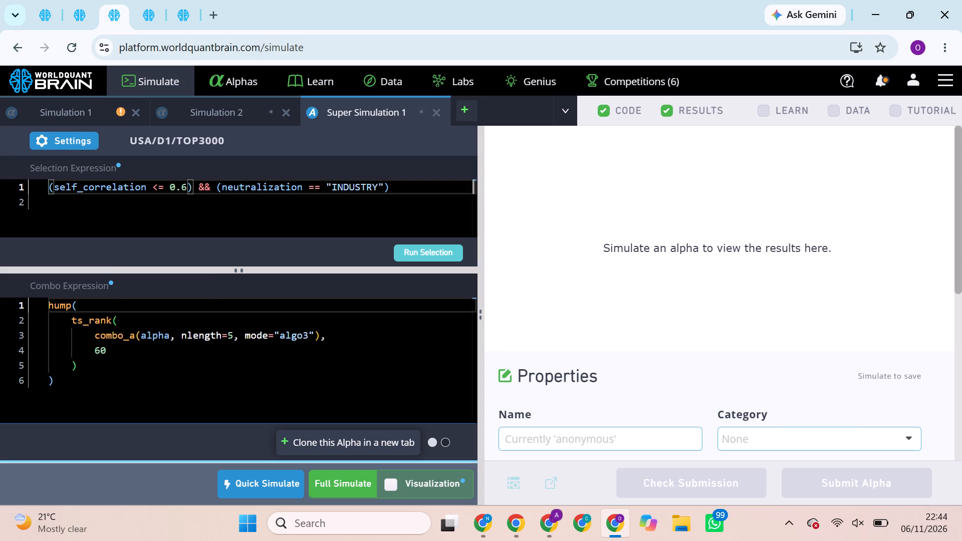
Change the neutralization condition in the cloned alpha's selection expression to "SUBINDUSTRY".
left_click(332, 184)
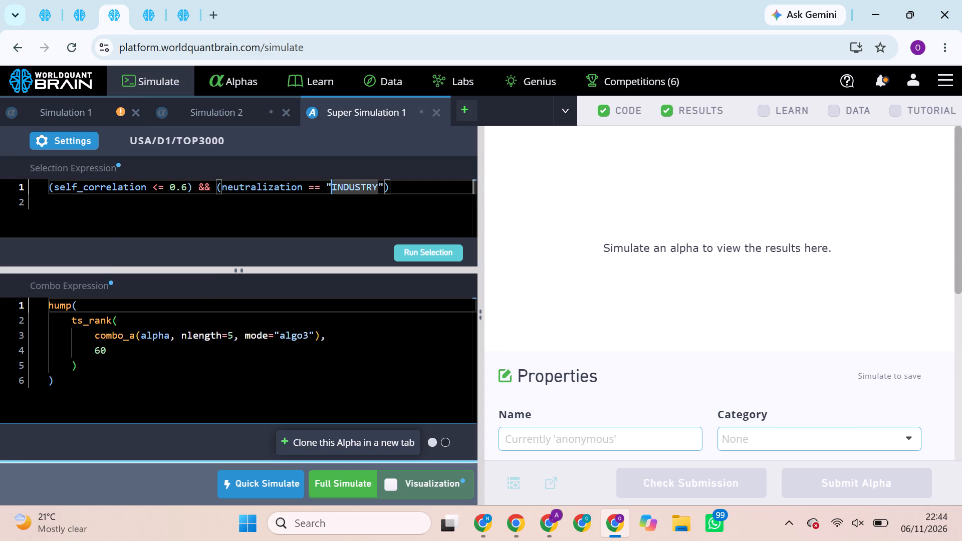
type("sub")
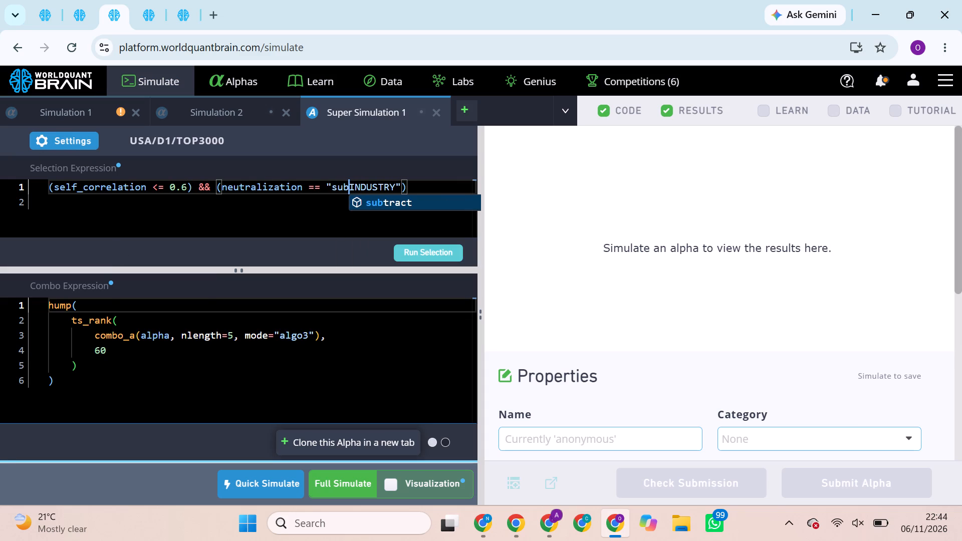
left_click(343, 181)
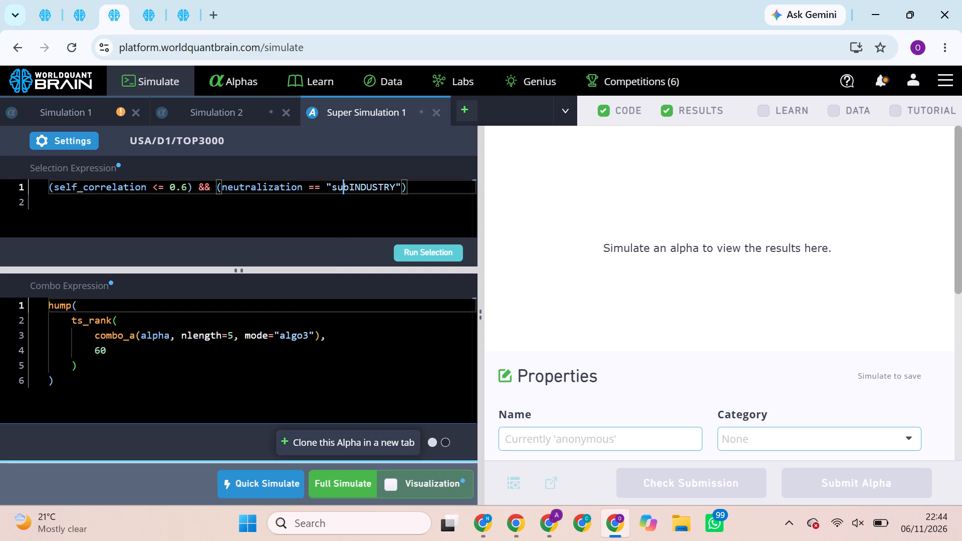
left_click(346, 181)
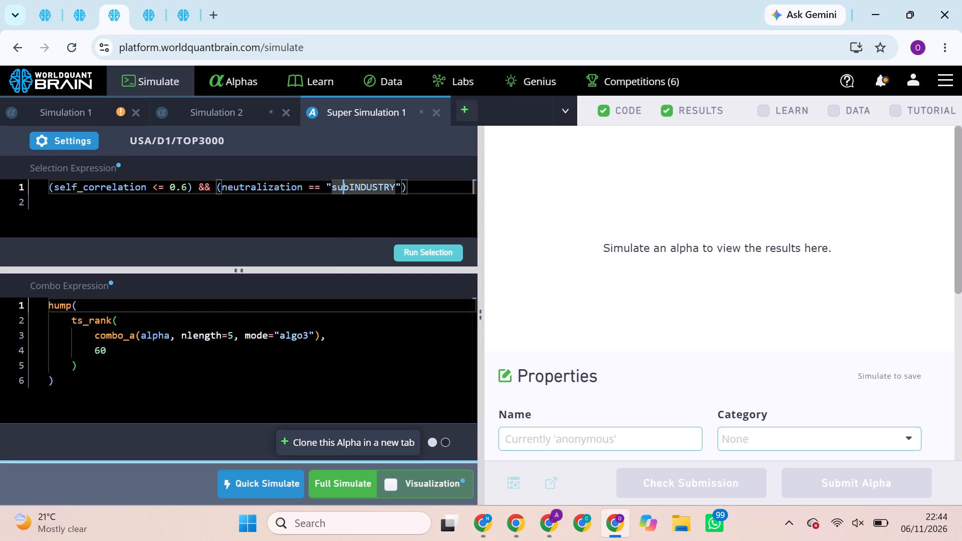
left_click(346, 187)
left_click(346, 187)
left_click(346, 187)
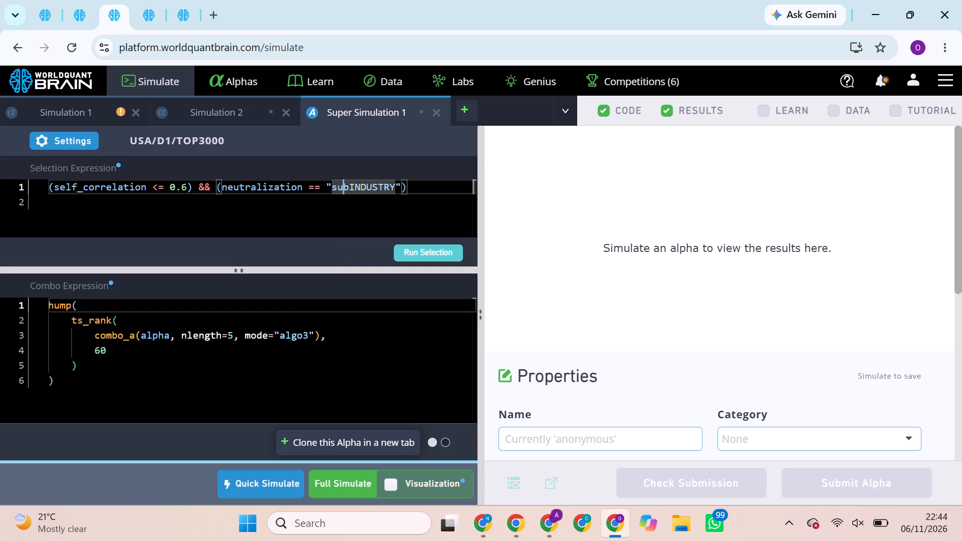
left_click(348, 187)
key("BackSpace")
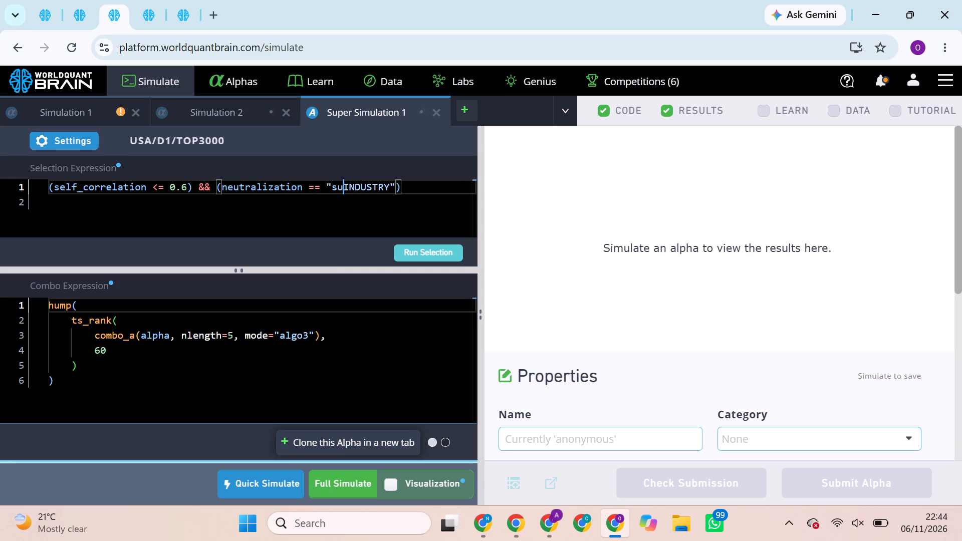
key("BackSpace")
key("BackSpace")
key("s")
key("u")
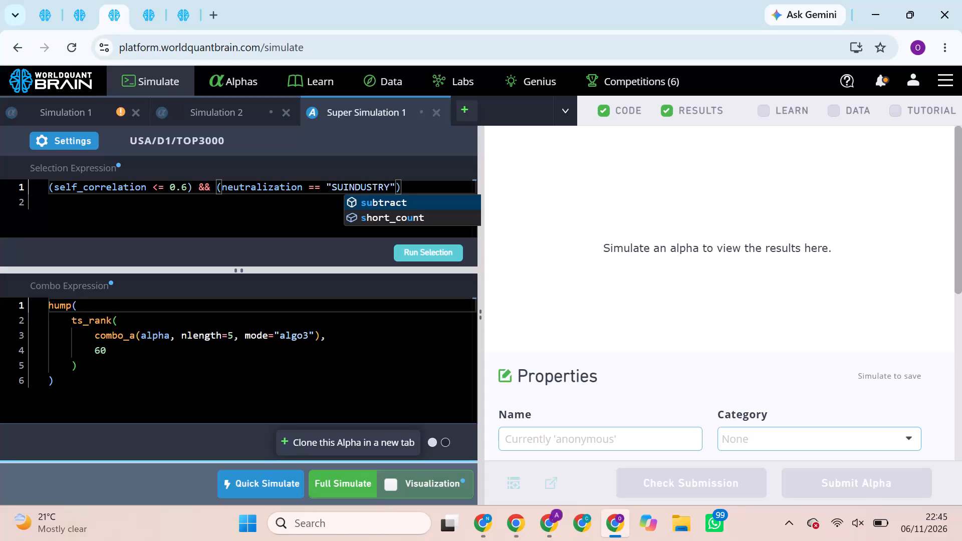
key("b")
Run the SUBINDUSTRY selection and start a full simulation of the USA/D1/TOP3000 super alpha.
left_click(451, 257)
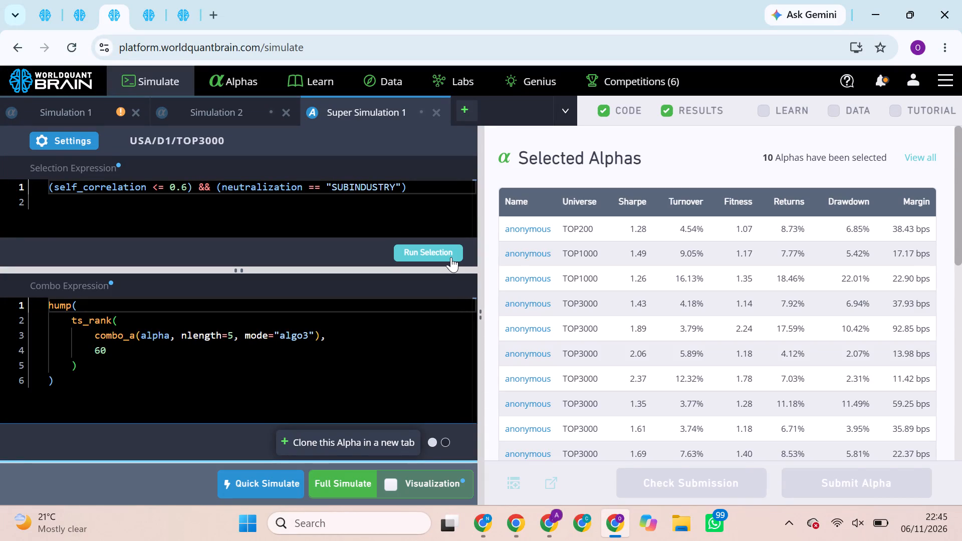
left_click(344, 478)
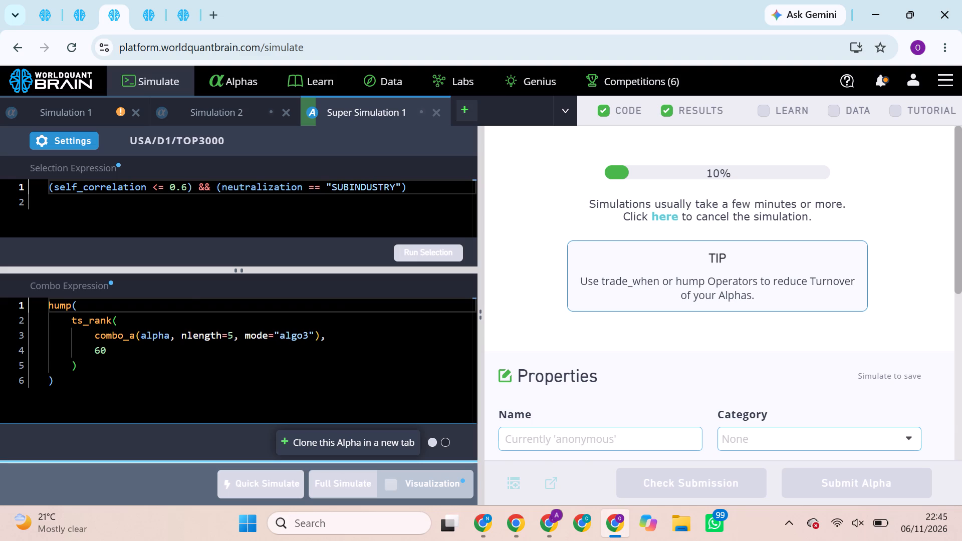
Run the Prod Correlation check on the USA/D1/TOP3000 INDUSTRY super alpha with nlength 65.
left_click(36, 8)
scroll(609, 211, "down", 6)
scroll(711, 208, "up", 1)
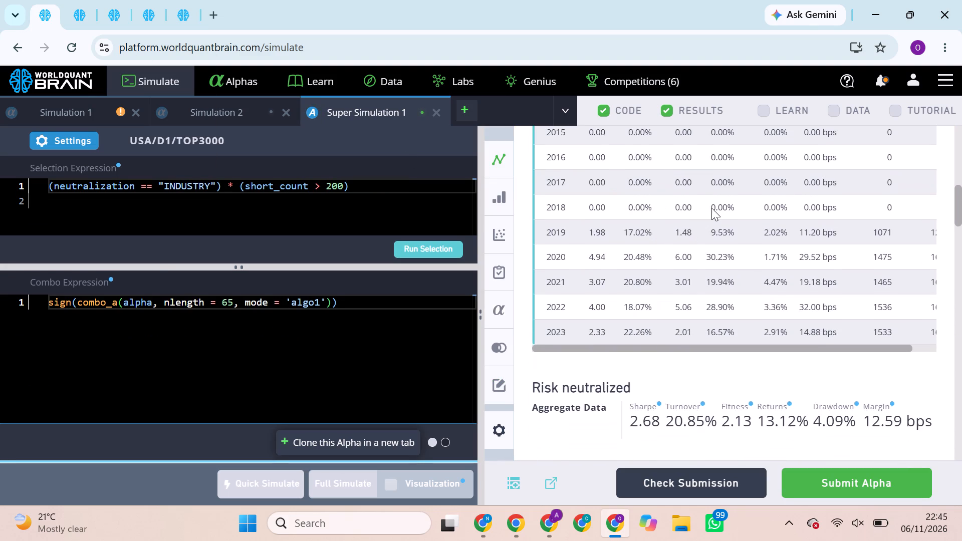
scroll(711, 208, "up", 2)
scroll(711, 208, "down", 1)
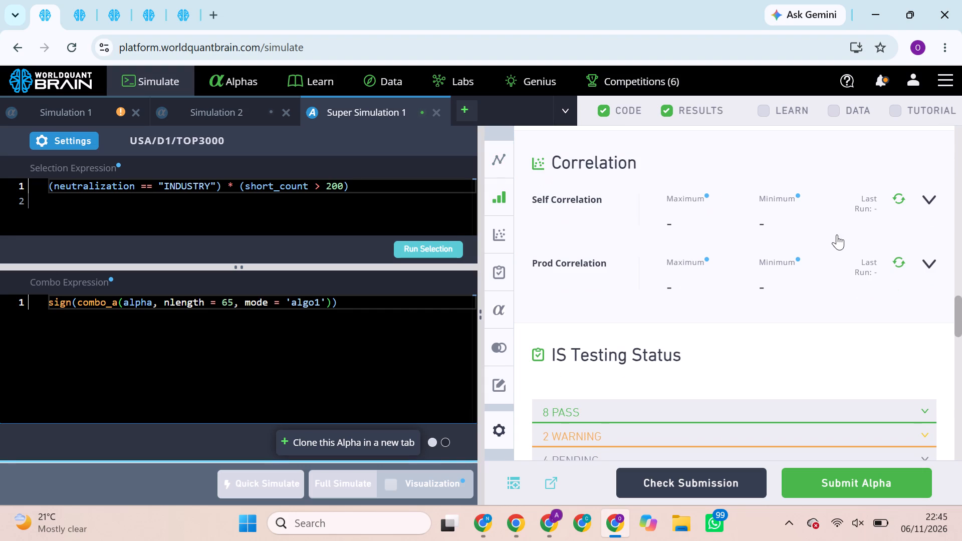
left_click(903, 264)
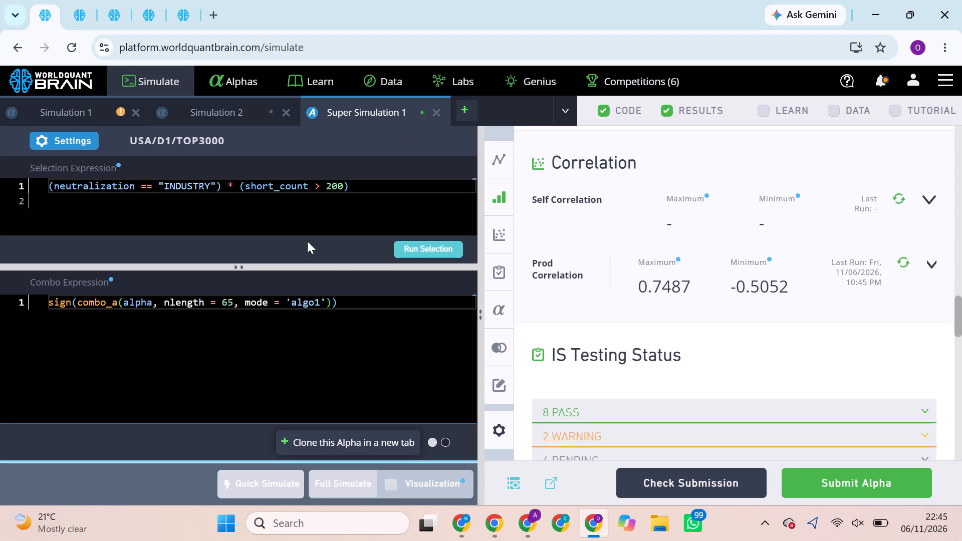
Set nlength to 55 in the INDUSTRY super alpha's combo expression, then run its selection and full simulation.
left_click(225, 301)
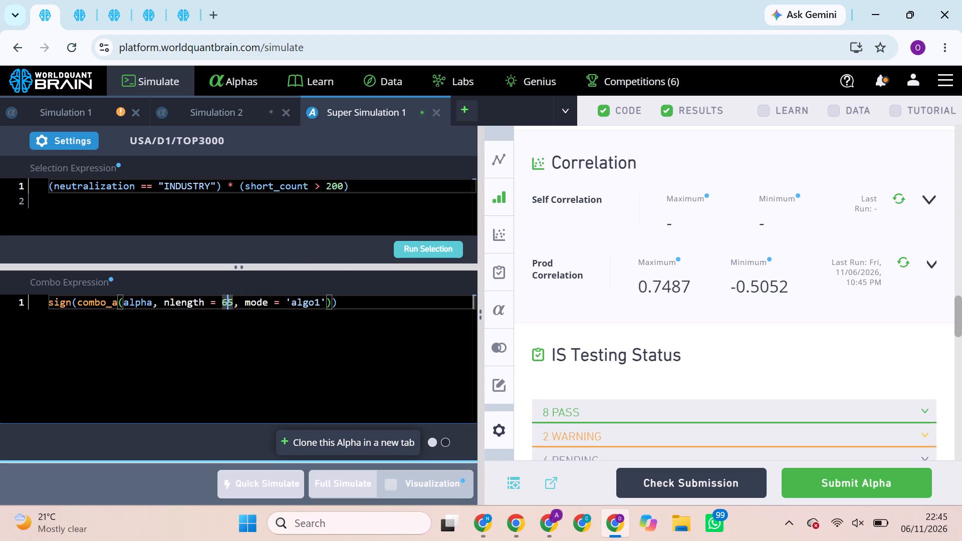
key("BackSpace")
key("5")
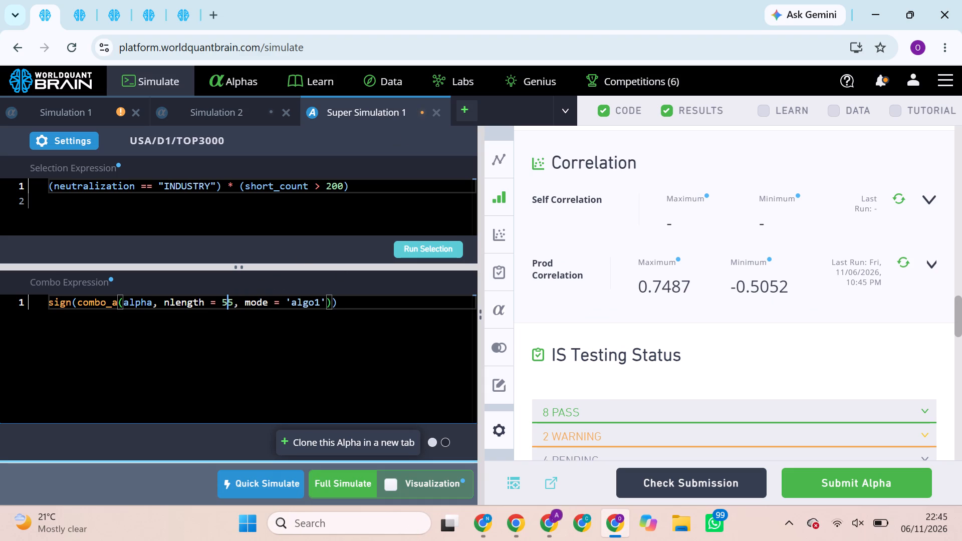
left_click(440, 246)
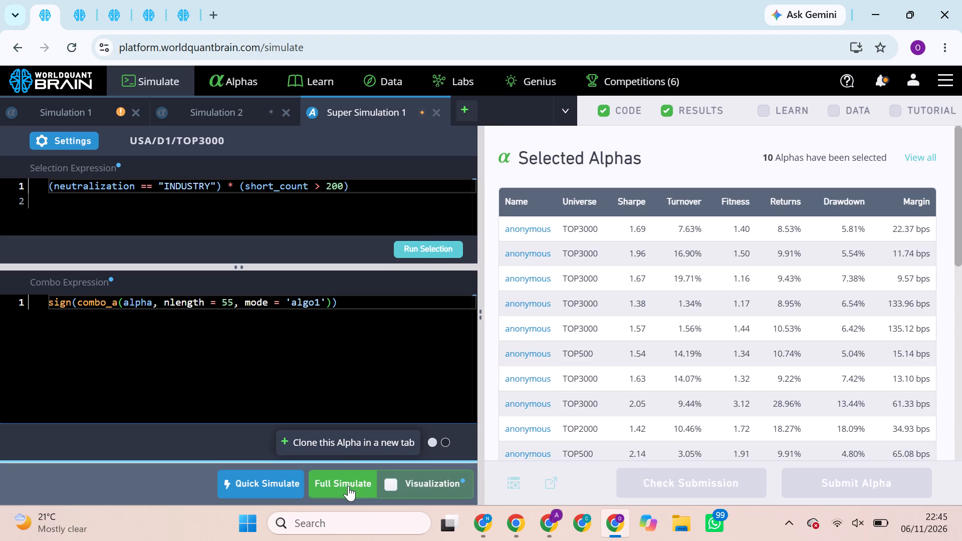
left_click(348, 486)
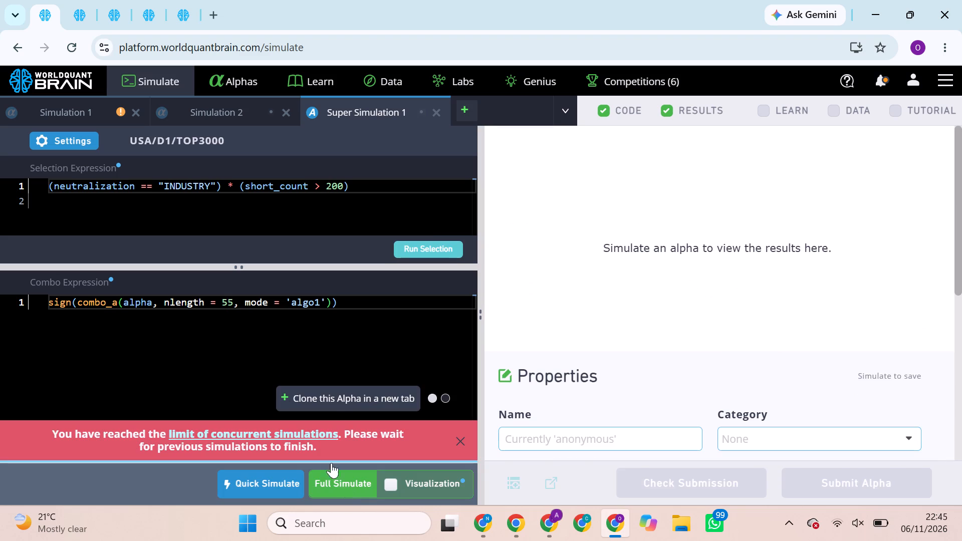
left_click(355, 478)
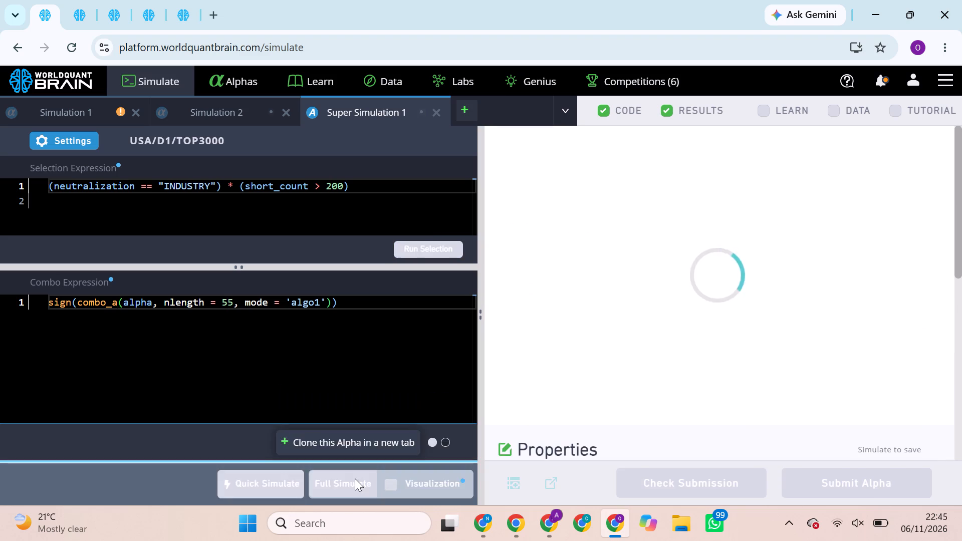
Check the progress of the GLB model26 and USA SUBINDUSTRY super simulations.
left_click(75, 18)
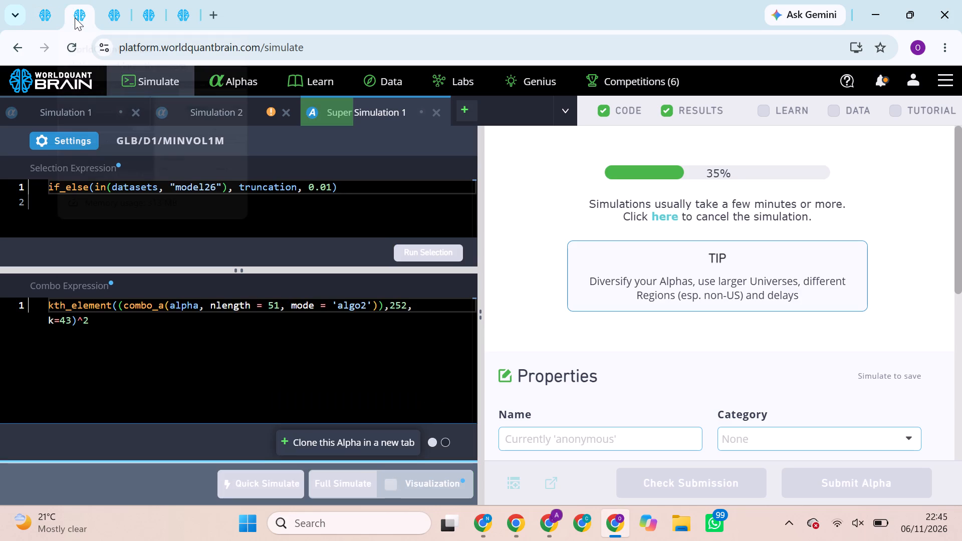
left_click(125, 11)
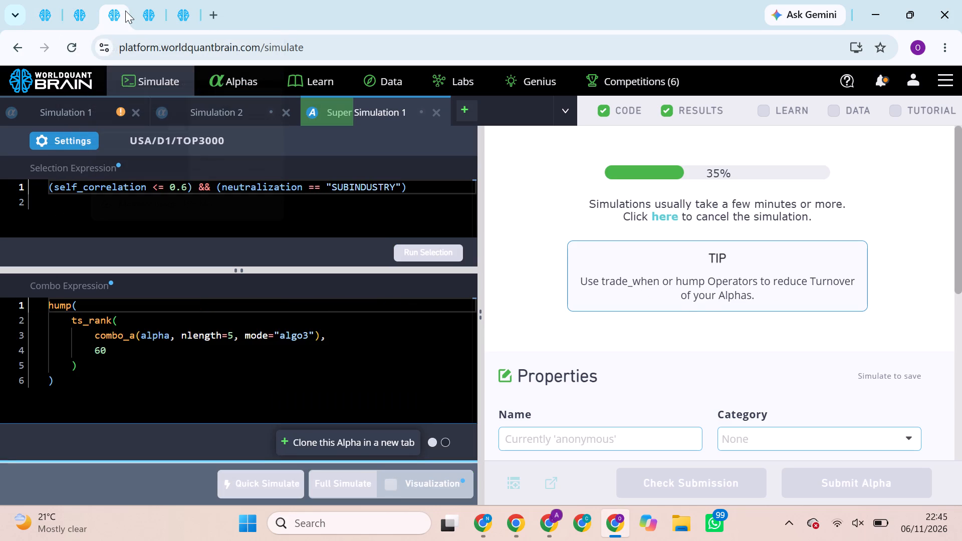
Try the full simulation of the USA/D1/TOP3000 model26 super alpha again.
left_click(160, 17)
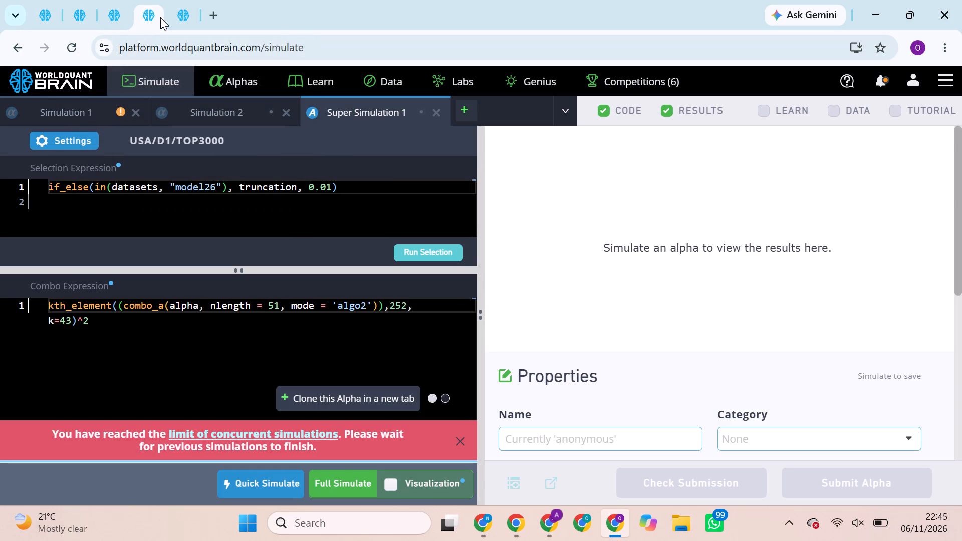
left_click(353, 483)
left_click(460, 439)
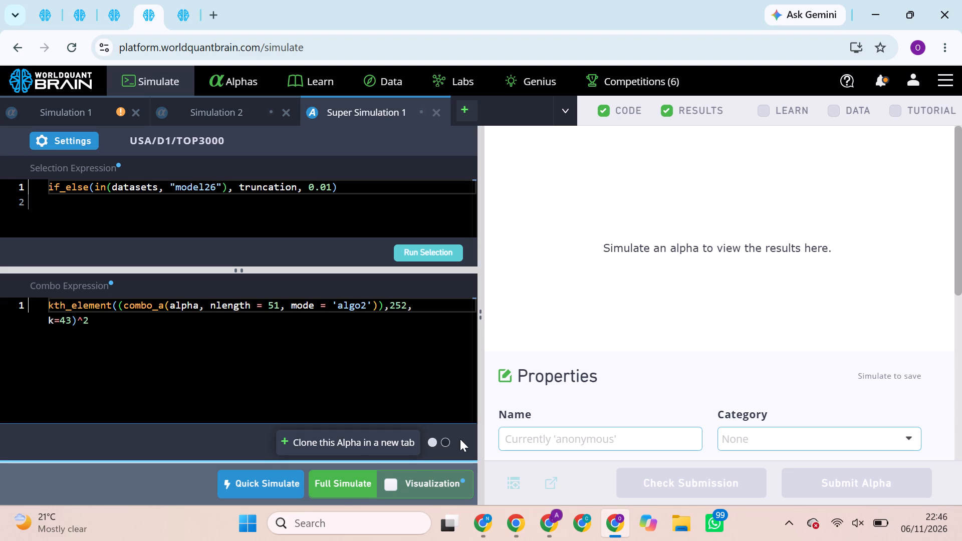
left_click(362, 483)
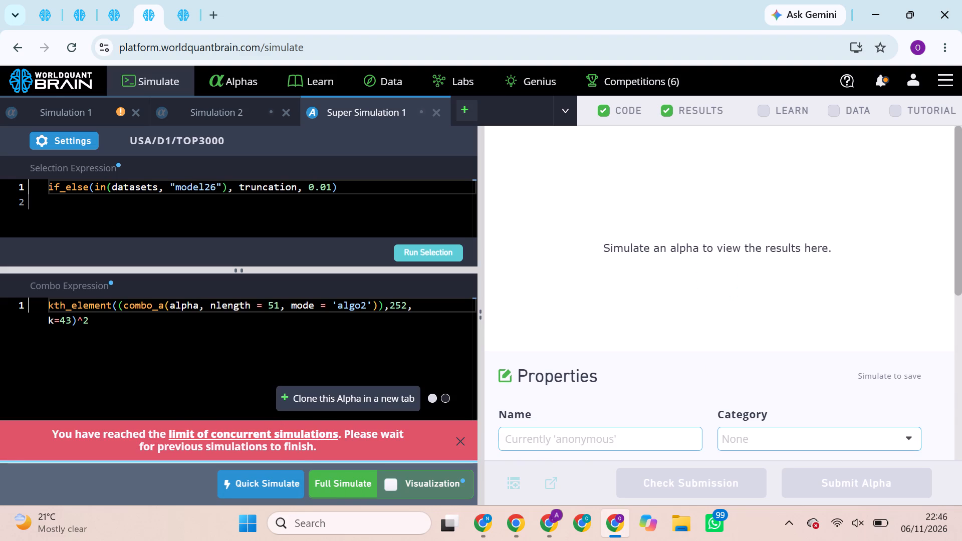
Check the progress of the running super simulations again and return to the USA model26 super alpha.
left_click(75, 13)
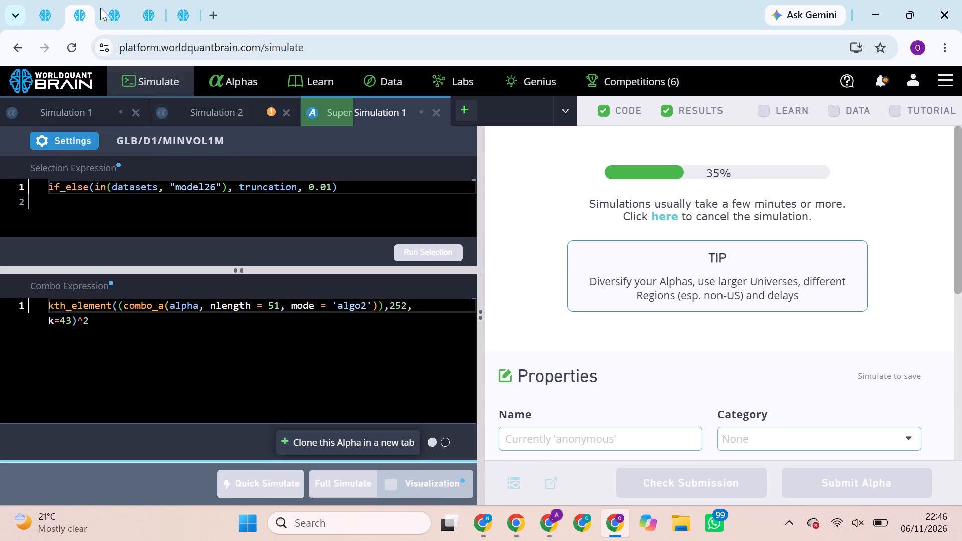
left_click(121, 9)
left_click(143, 9)
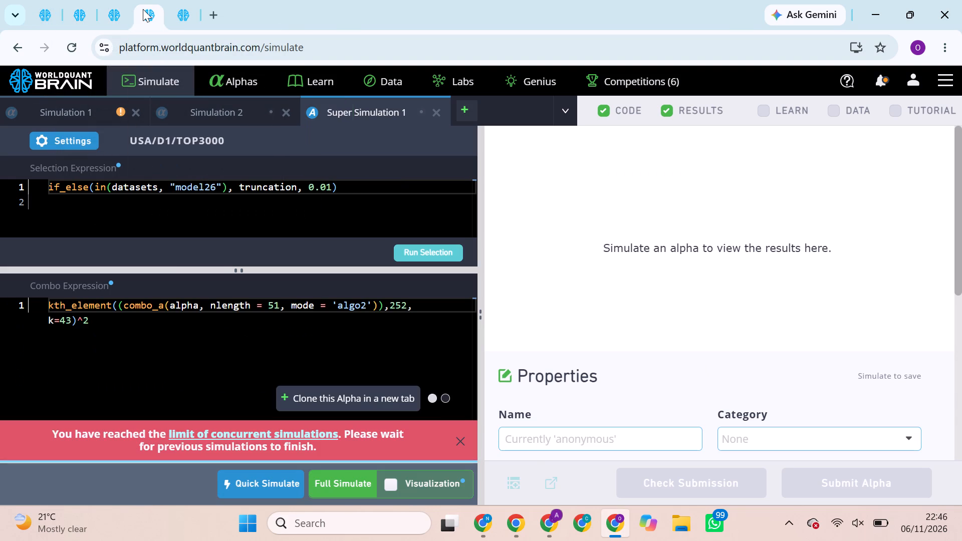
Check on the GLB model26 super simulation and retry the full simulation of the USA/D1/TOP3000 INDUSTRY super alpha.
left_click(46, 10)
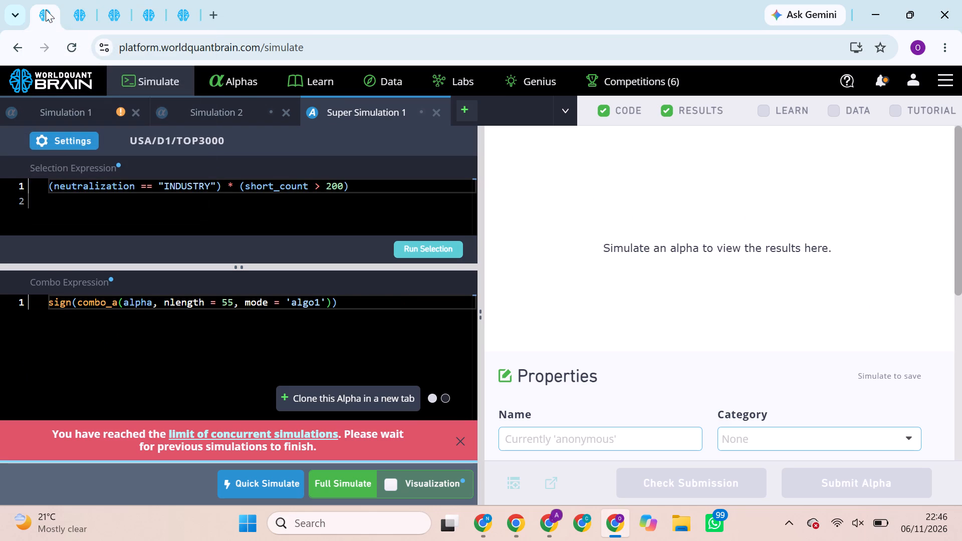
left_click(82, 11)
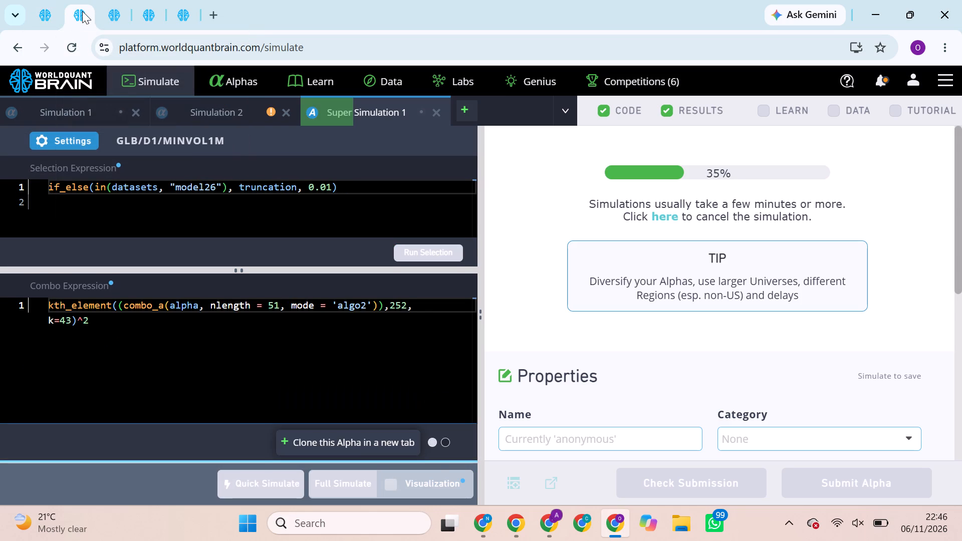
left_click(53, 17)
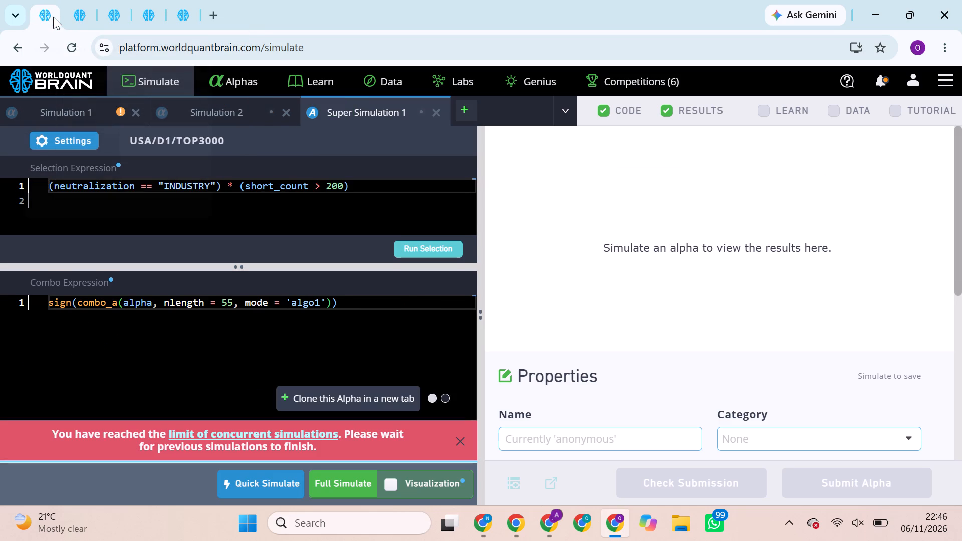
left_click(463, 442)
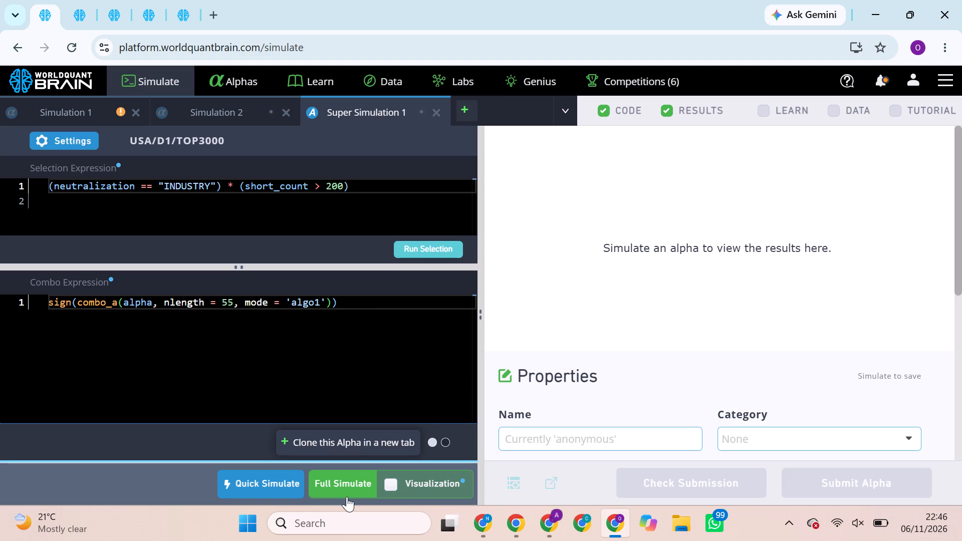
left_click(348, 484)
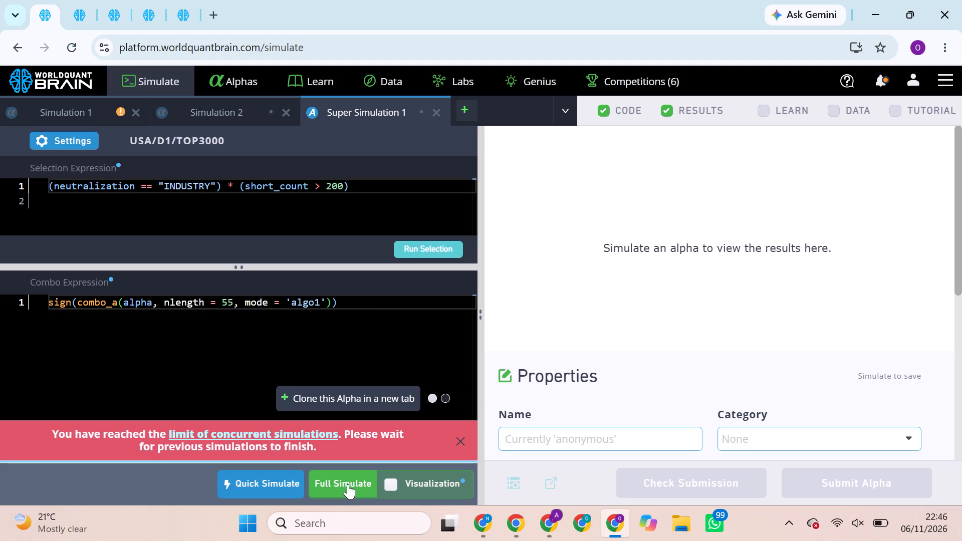
Check the progress of the GLB/D1/MINVOL1M model26 super simulation and the computer's Wi-Fi connection.
left_click(80, 3)
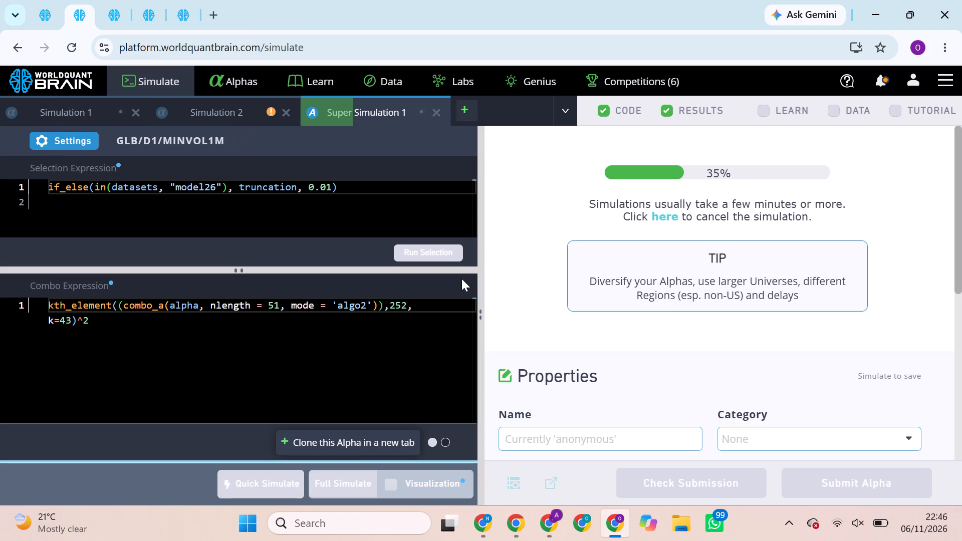
left_click(837, 517)
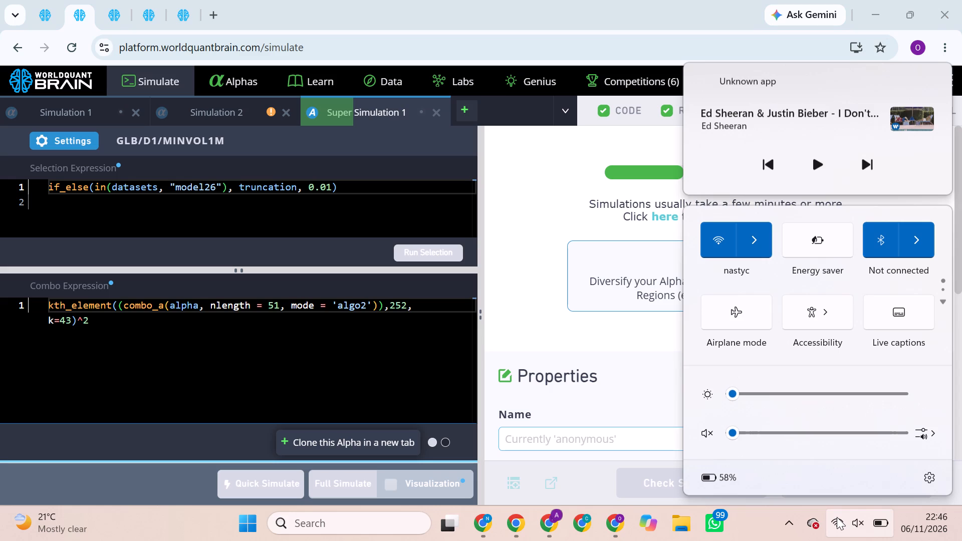
left_click(466, 349)
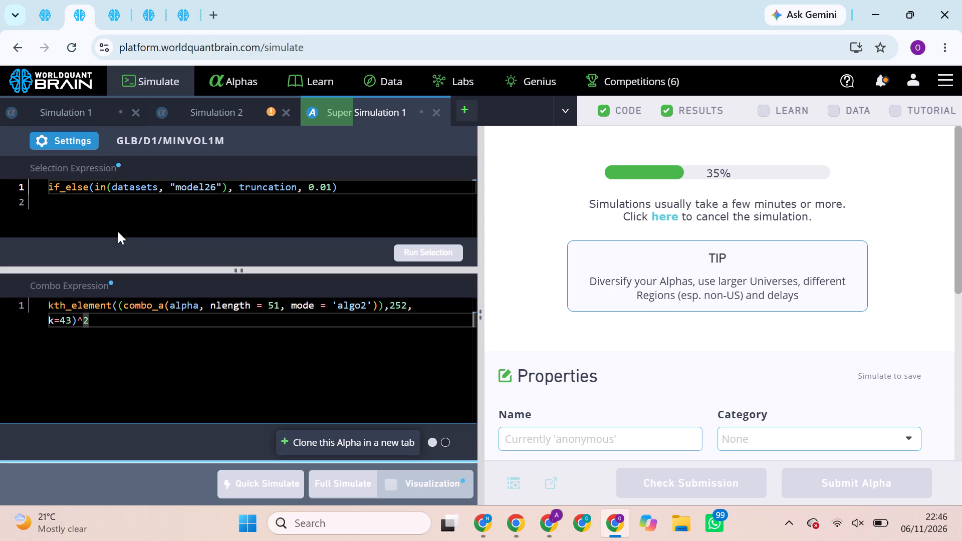
Run the full simulation of the USA/D1/TOP3000 INDUSTRY super alpha with nlength 55.
left_click(33, 5)
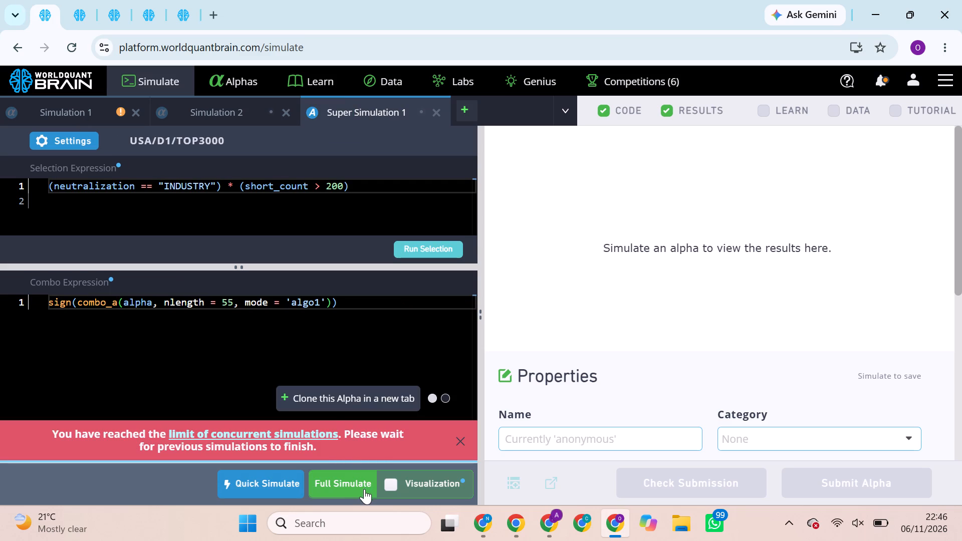
left_click(357, 485)
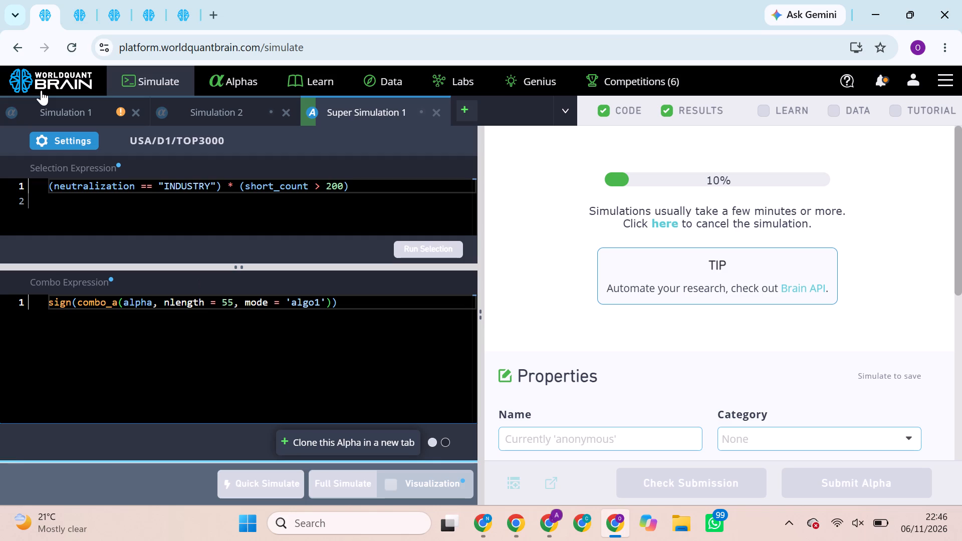
Check the progress of the GLB/D1/MINVOL1M model26 super simulation again.
left_click(79, 7)
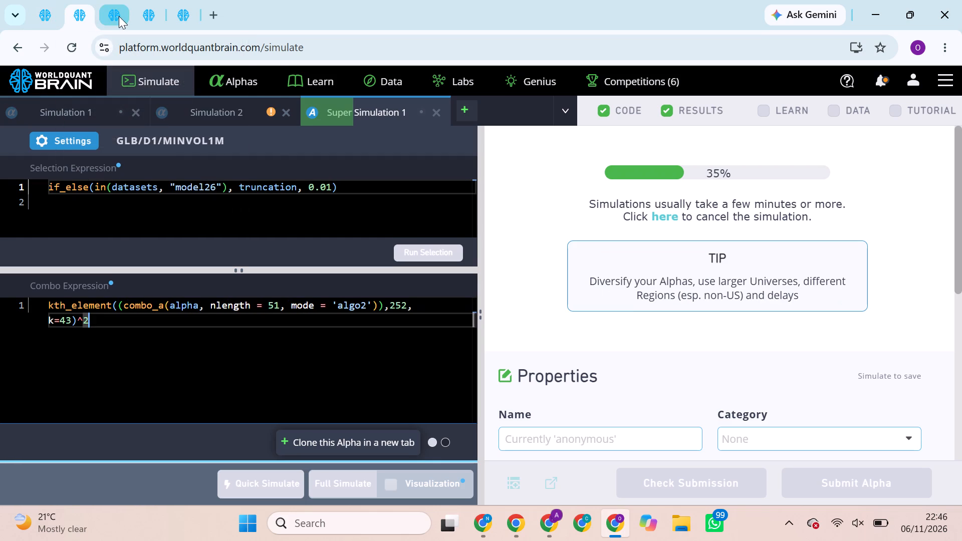
Run the Prod Correlation check on the simulated USA SUBINDUSTRY super alpha.
left_click(119, 16)
scroll(667, 206, "down", 1)
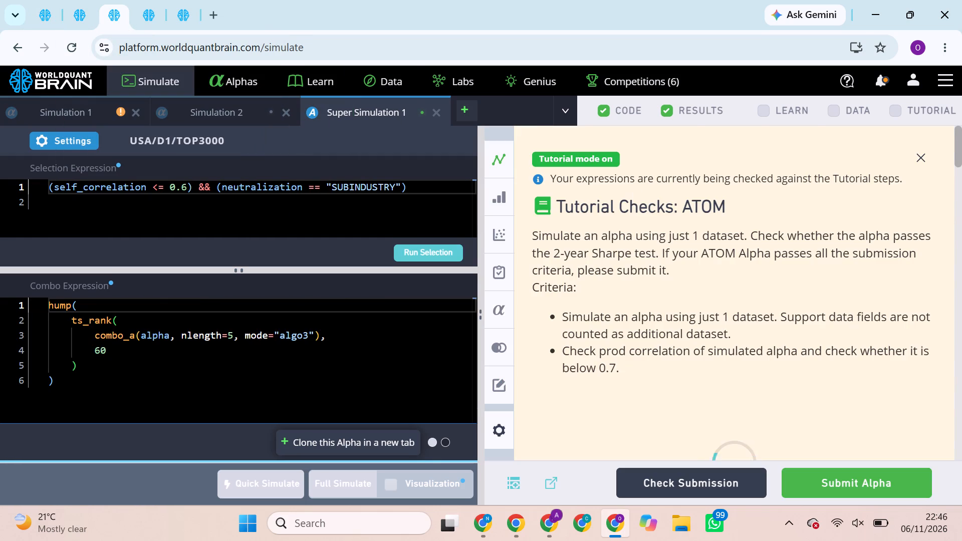
scroll(667, 206, "down", 5)
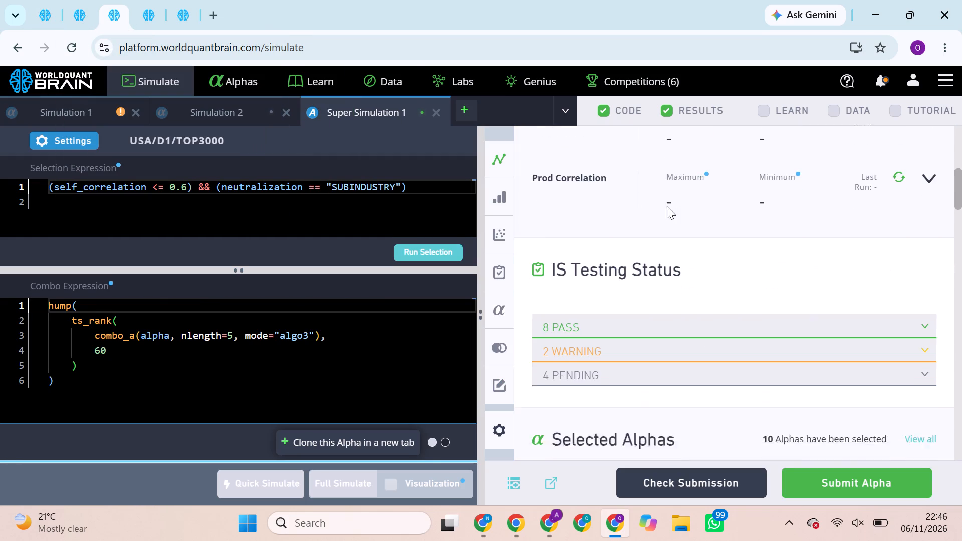
scroll(667, 206, "down", 1)
scroll(667, 206, "up", 1)
scroll(792, 212, "up", 1)
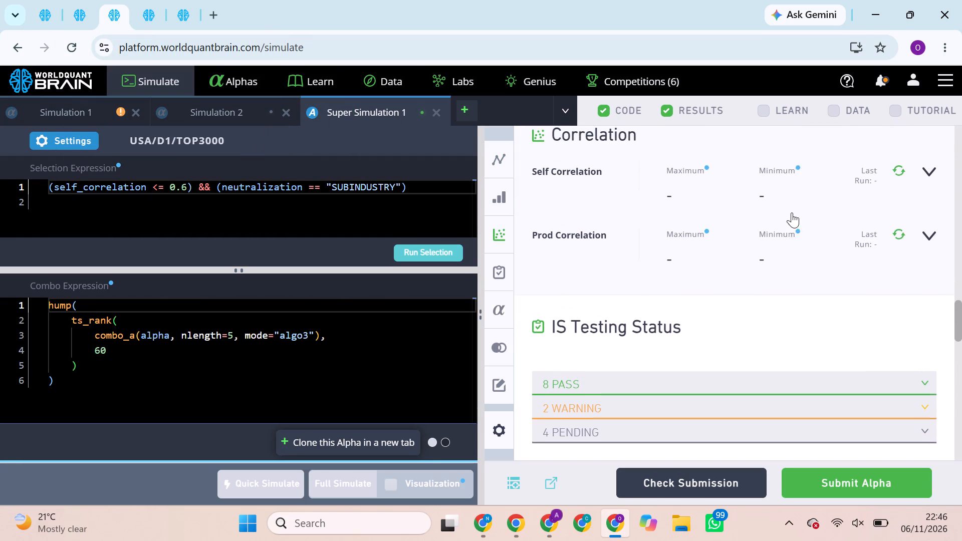
scroll(792, 212, "up", 1)
left_click(901, 260)
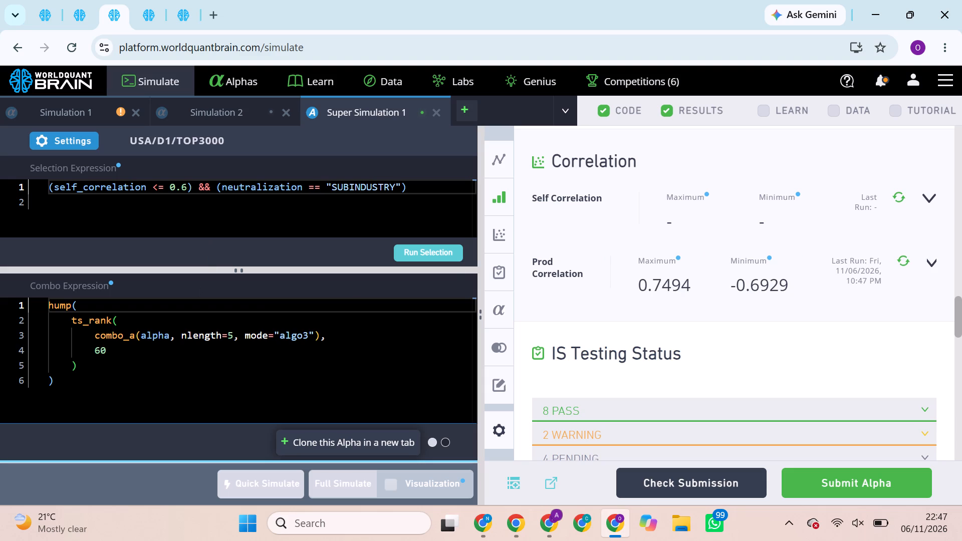
Change the neutralization in the SUBINDUSTRY super alpha's selection expression to MARKET and run the selection.
triple_click(363, 188)
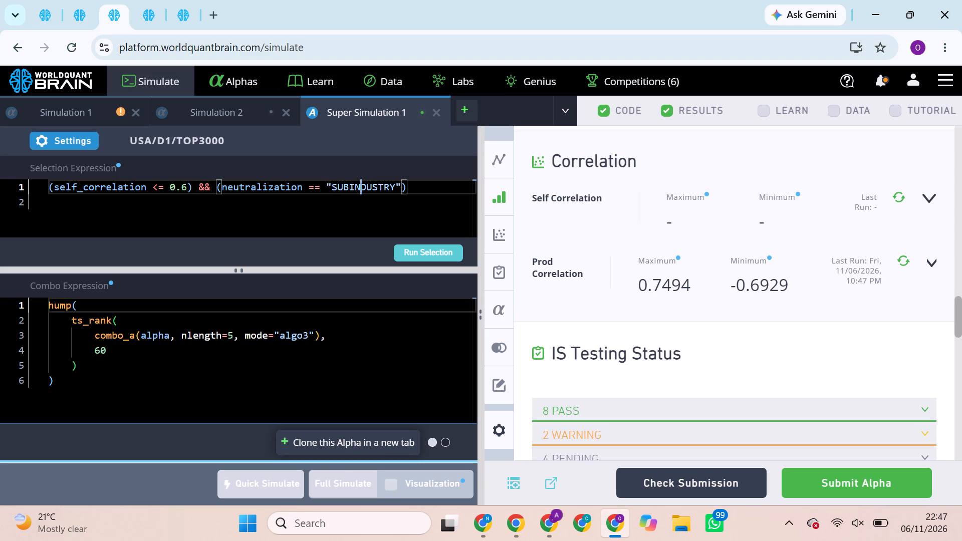
double_click(363, 188)
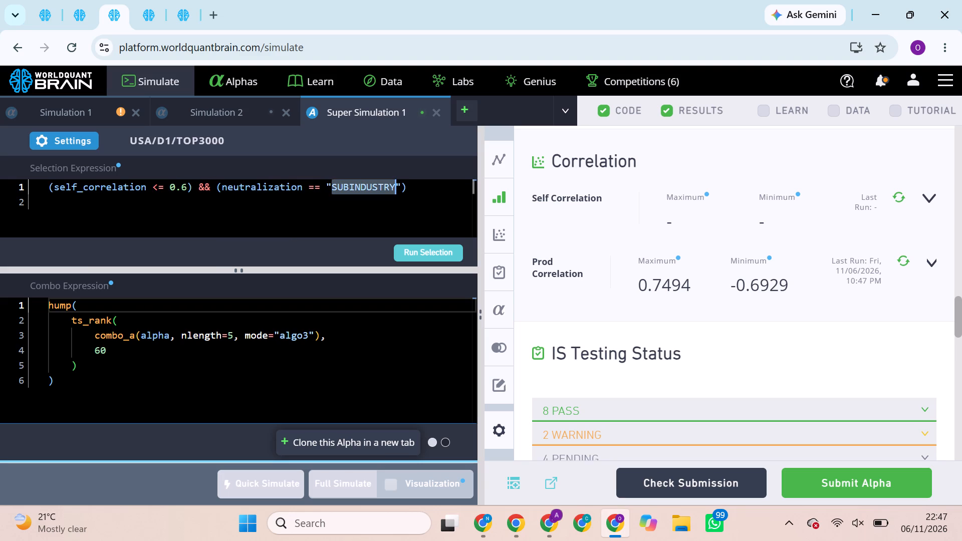
key("m")
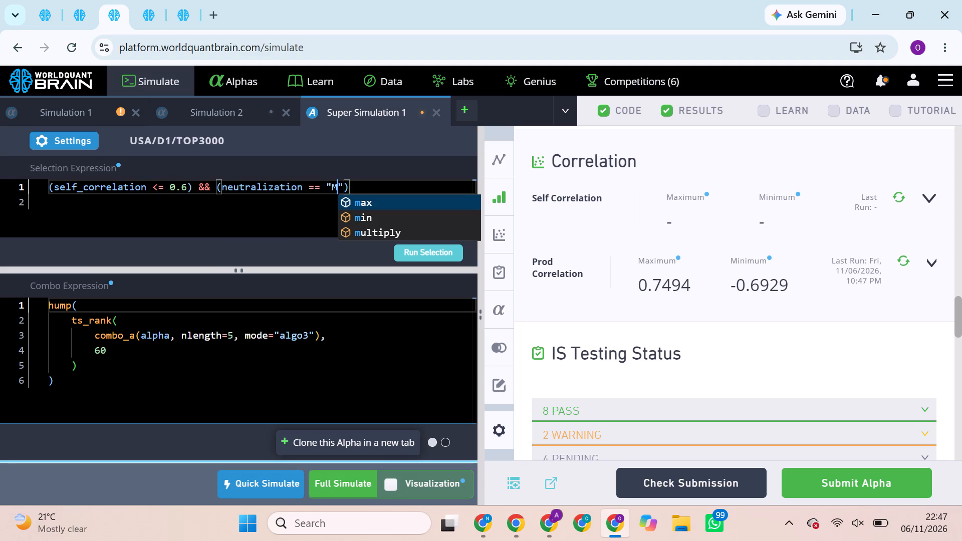
type("AR")
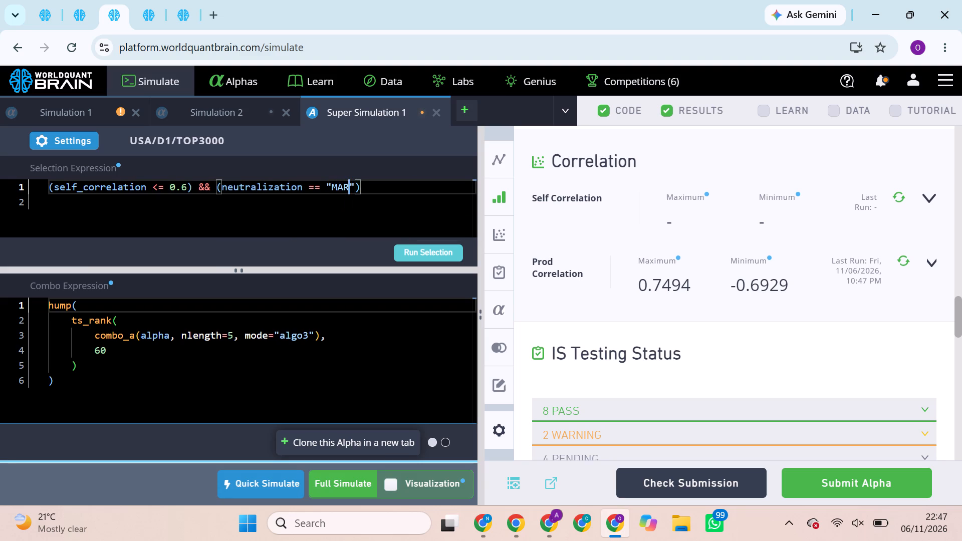
type("KET")
left_click(449, 252)
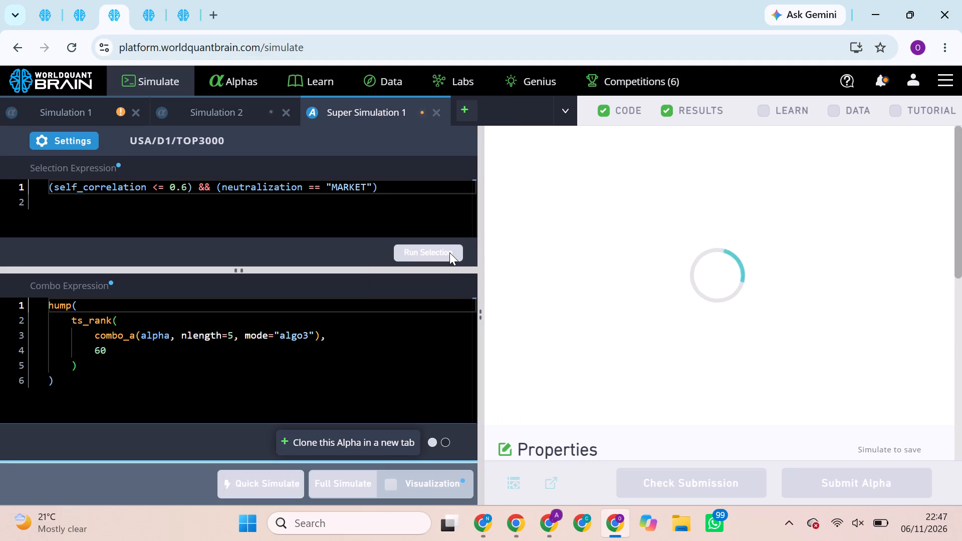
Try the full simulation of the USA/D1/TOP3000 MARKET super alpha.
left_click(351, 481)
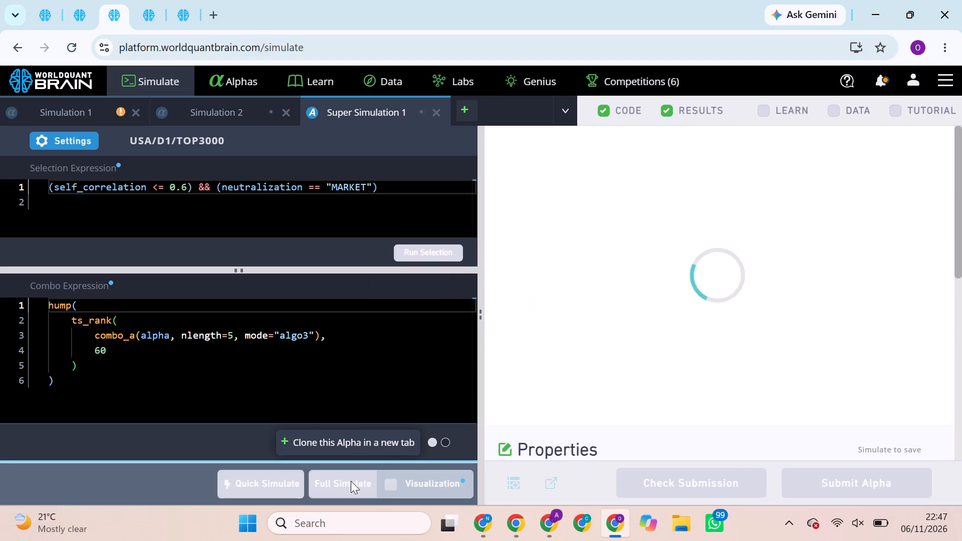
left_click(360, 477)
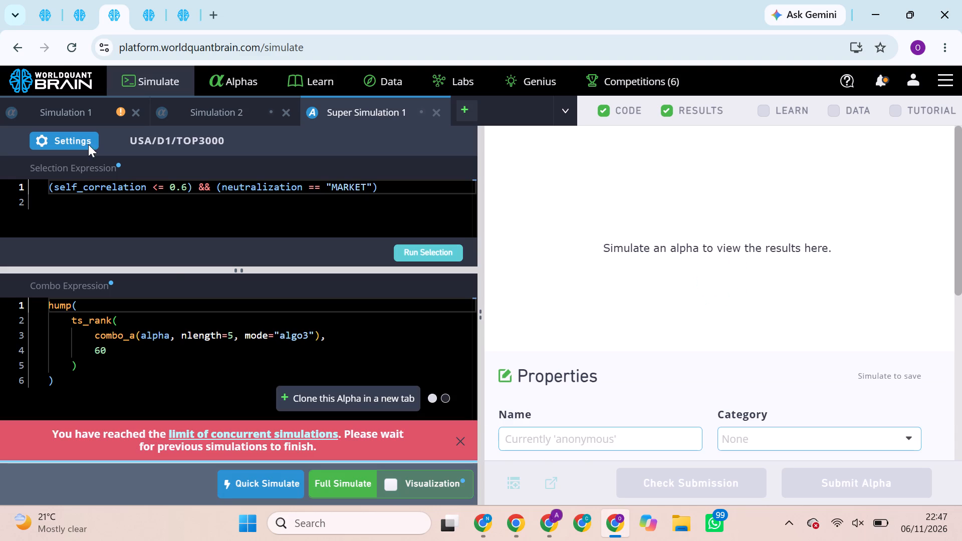
Check the status of the GLB model26, USA INDUSTRY and USA MARKET super simulations.
left_click(81, 4)
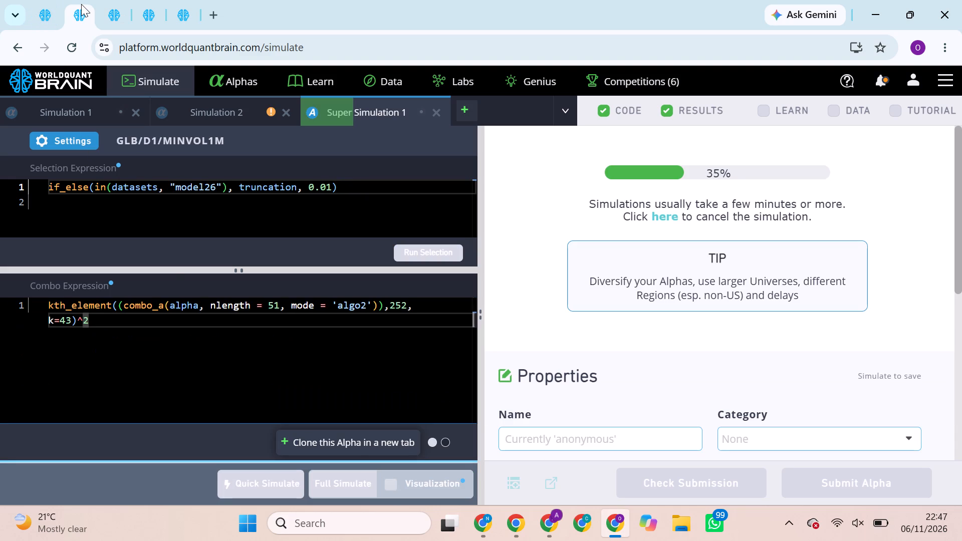
left_click(51, 12)
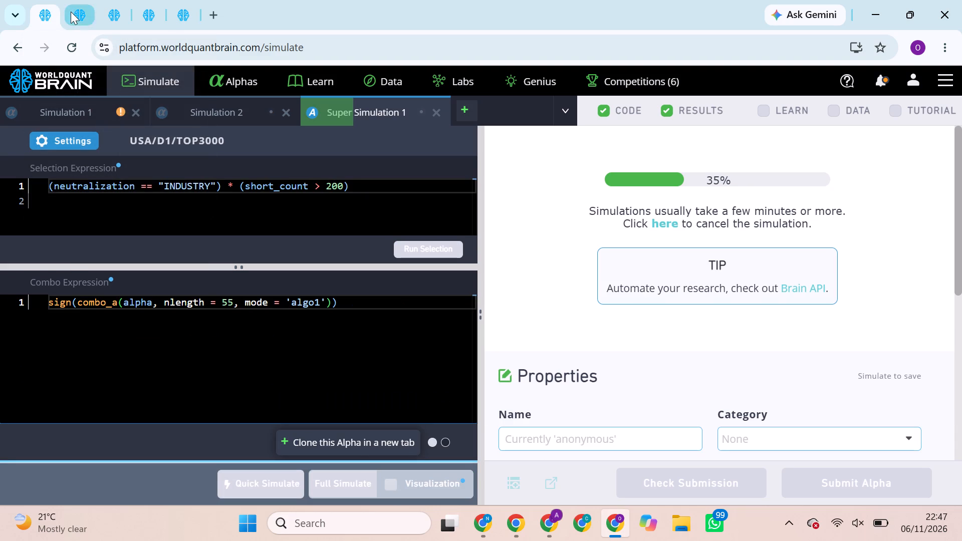
left_click(71, 12)
left_click(111, 6)
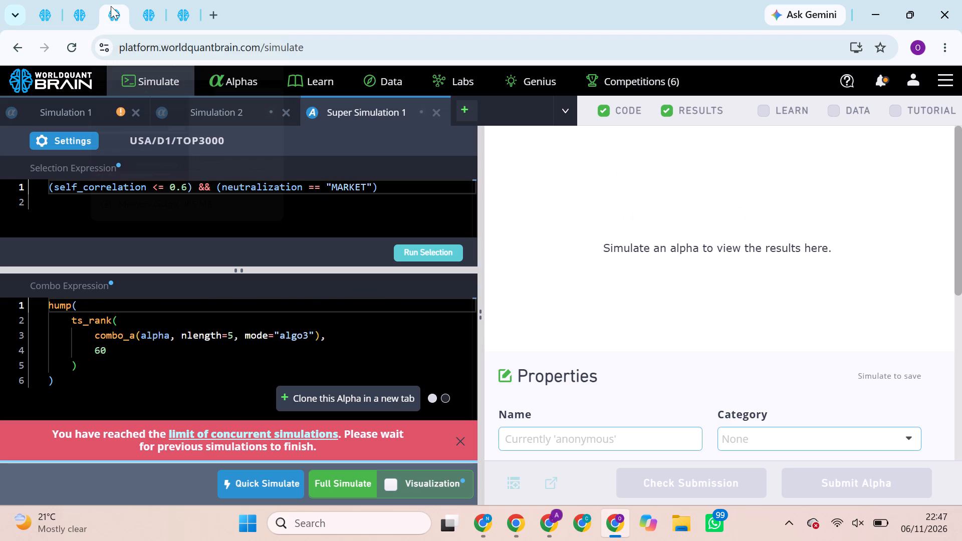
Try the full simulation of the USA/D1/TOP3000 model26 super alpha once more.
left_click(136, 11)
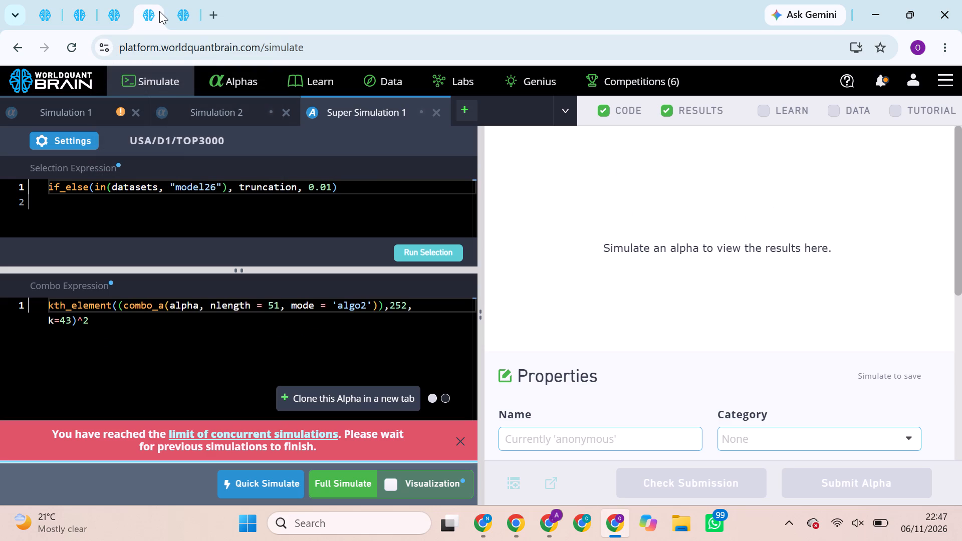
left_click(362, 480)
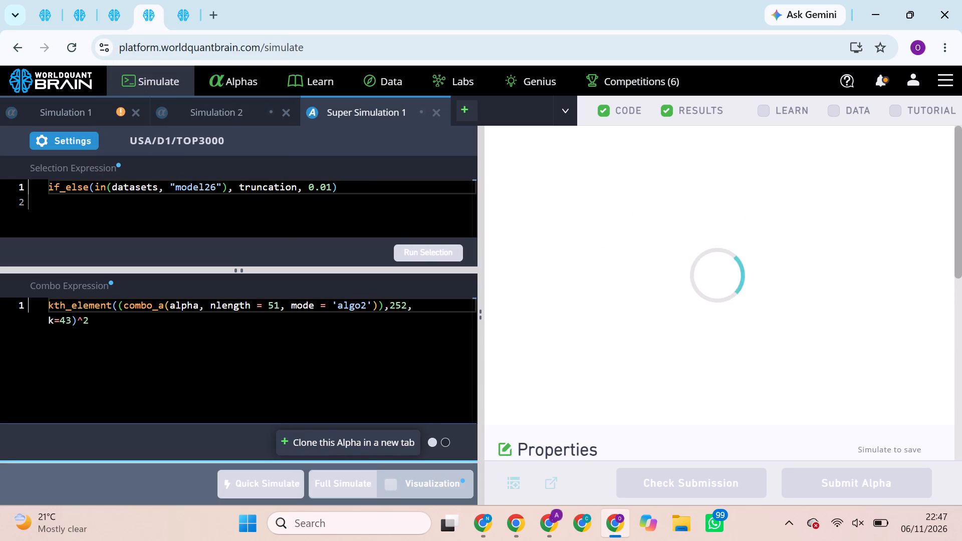
Review the open super simulations again, comparing the progress of the GLB model26 and USA INDUSTRY runs.
left_click(184, 2)
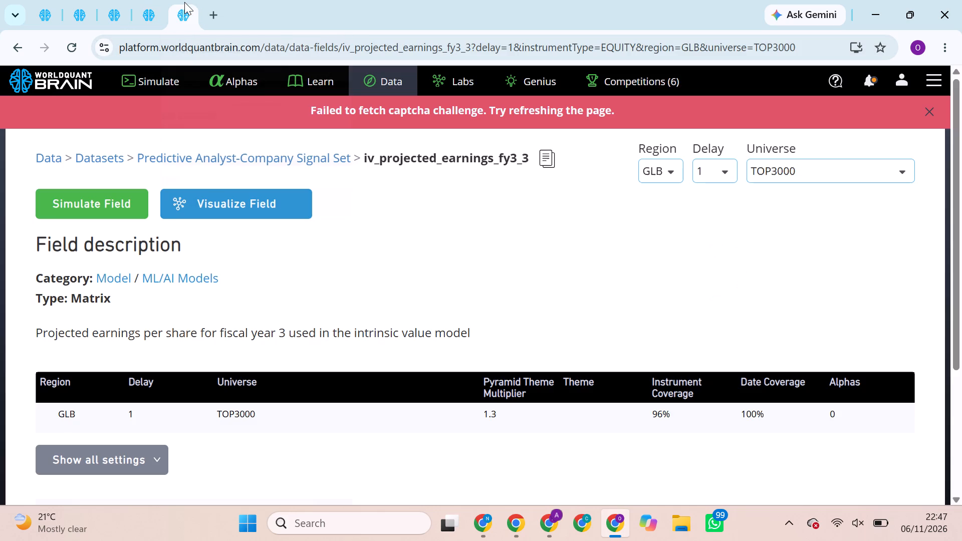
left_click(158, 12)
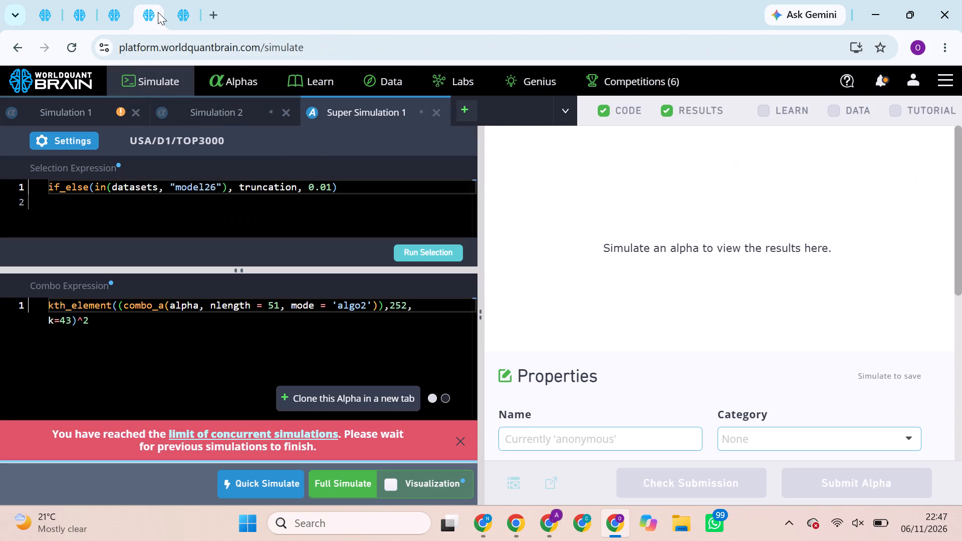
left_click(114, 7)
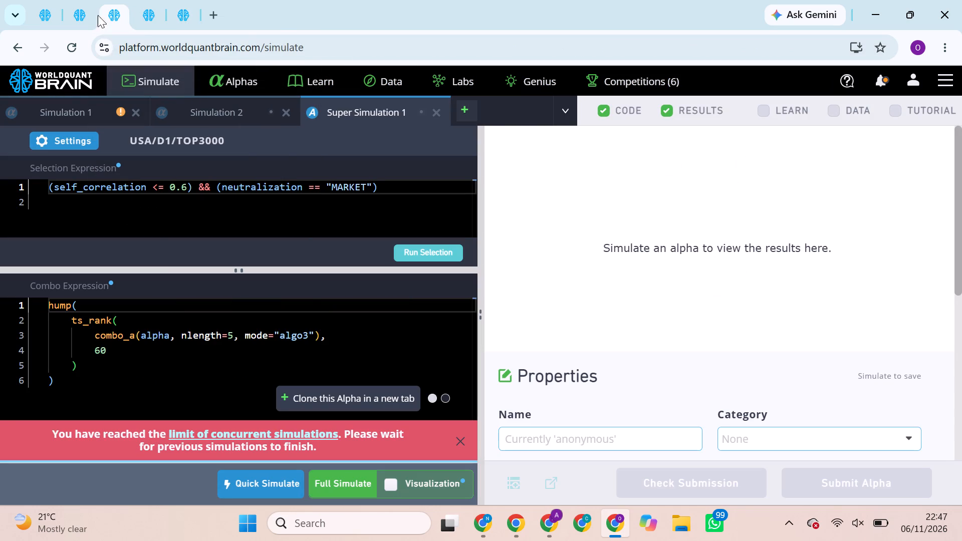
left_click(82, 8)
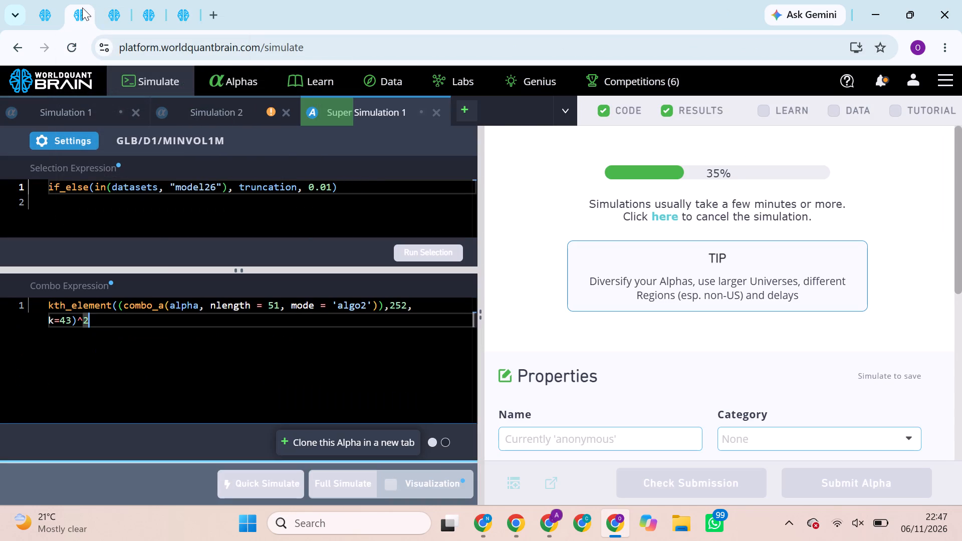
left_click(53, 11)
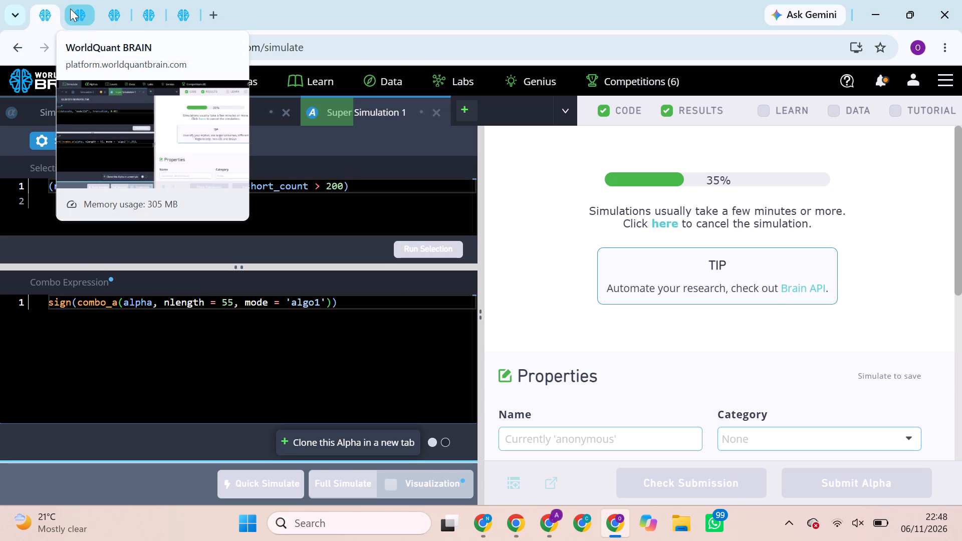
left_click(70, 9)
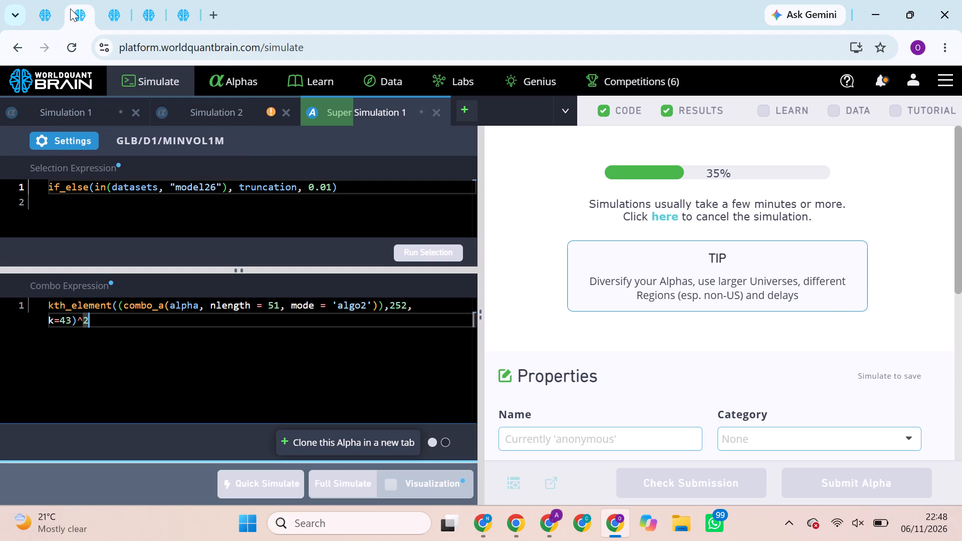
Run the Prod Correlation check on the simulated USA INDUSTRY super alpha with nlength 55.
left_click(42, 21)
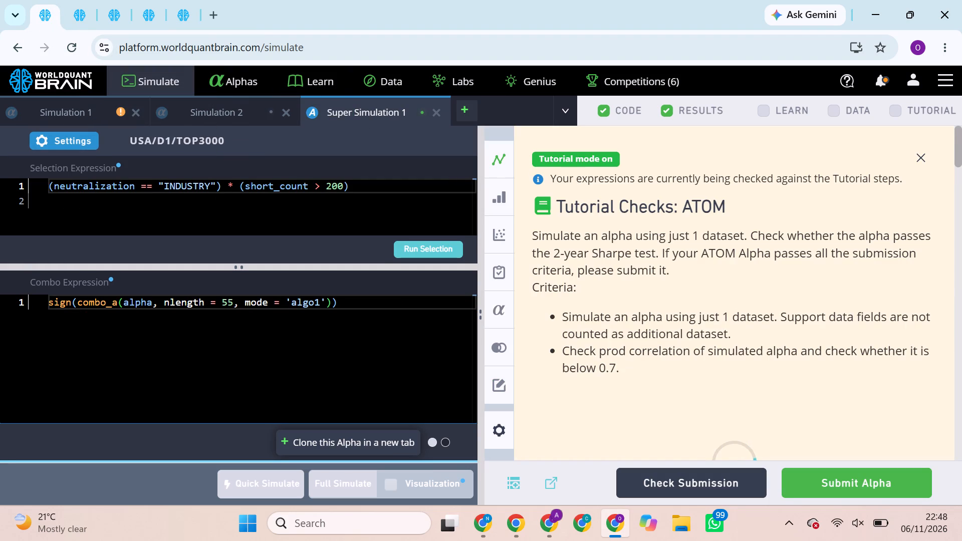
scroll(672, 226, "down", 4)
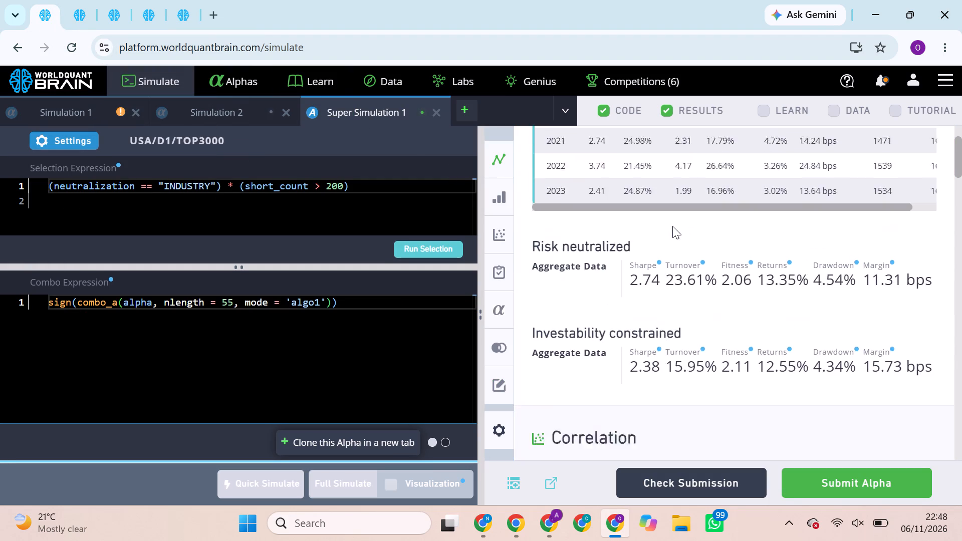
scroll(672, 226, "down", 3)
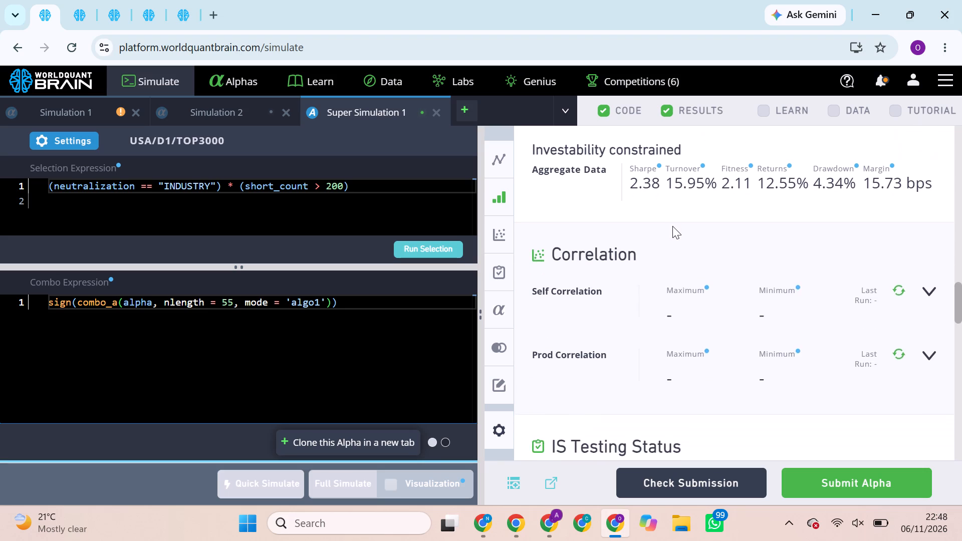
scroll(672, 226, "down", 1)
left_click(897, 323)
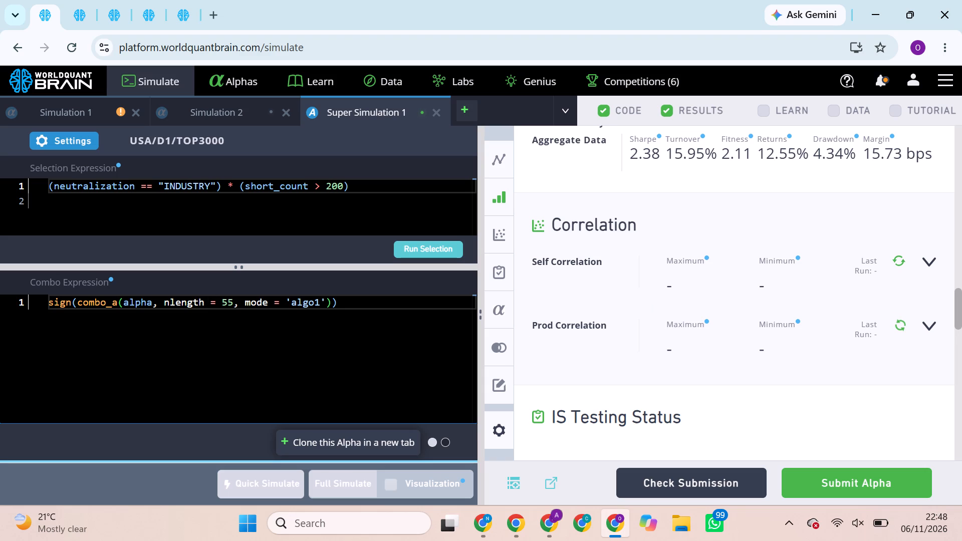
Set nlength to 50 in the INDUSTRY super alpha's combo expression and run its selection.
left_click(231, 302)
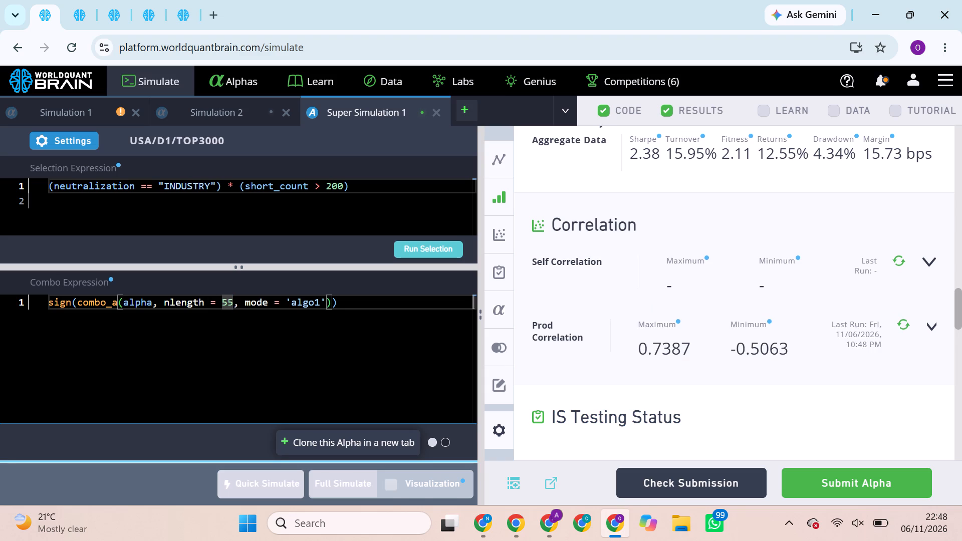
key("BackSpace")
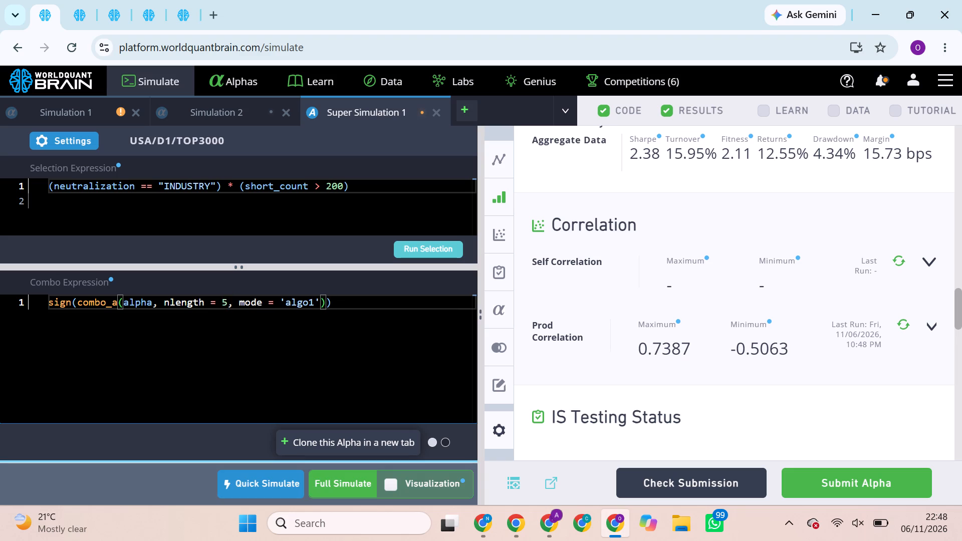
key("0")
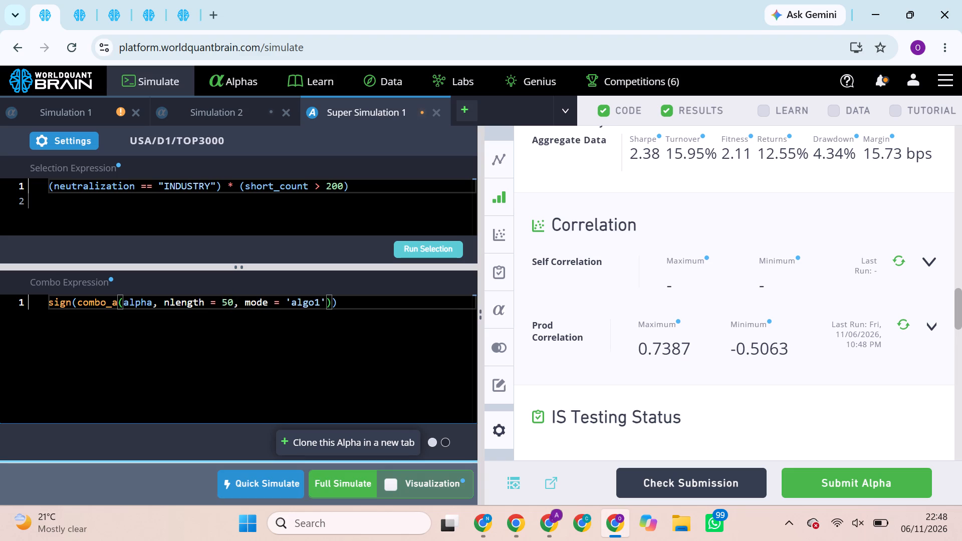
left_click(412, 240)
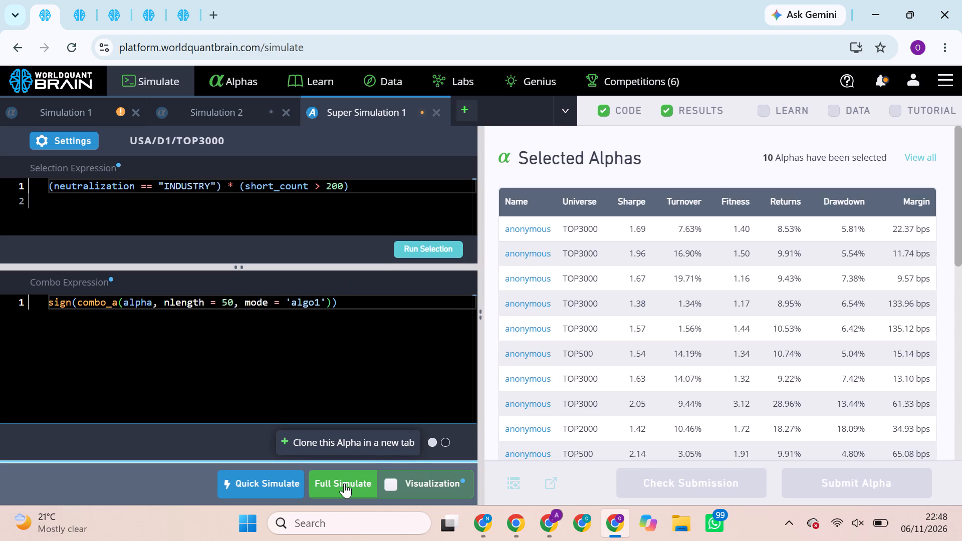
Start the full simulation of the USA INDUSTRY super alpha with nlength 50.
left_click(344, 483)
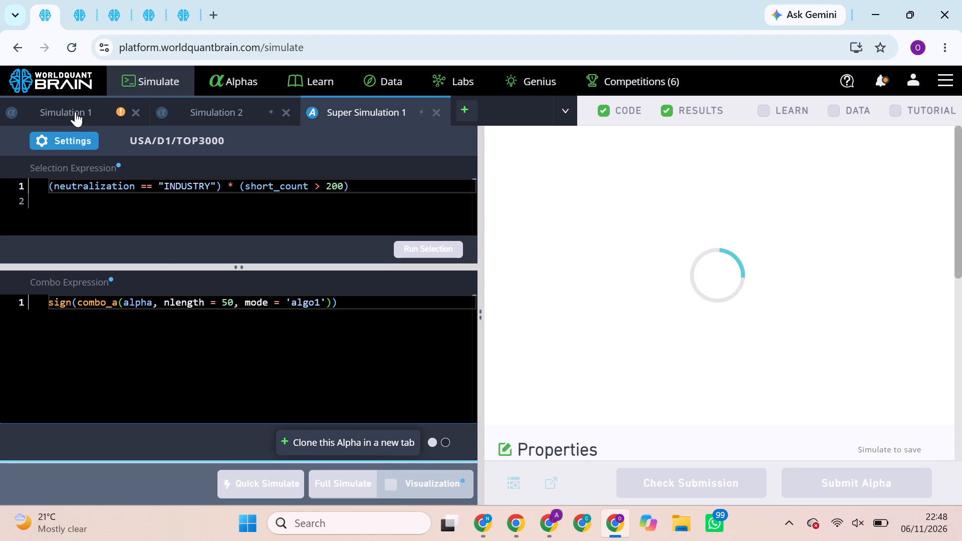
Run the Prod Correlation check on the simulated GLB/D1/MINVOL1M model26 super alpha with nlength 51.
left_click(77, 18)
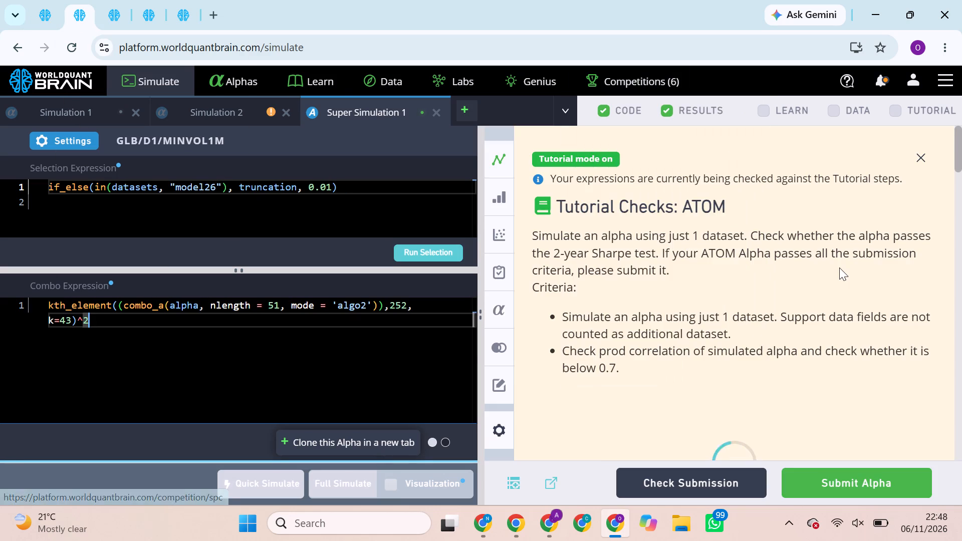
scroll(839, 267, "down", 4)
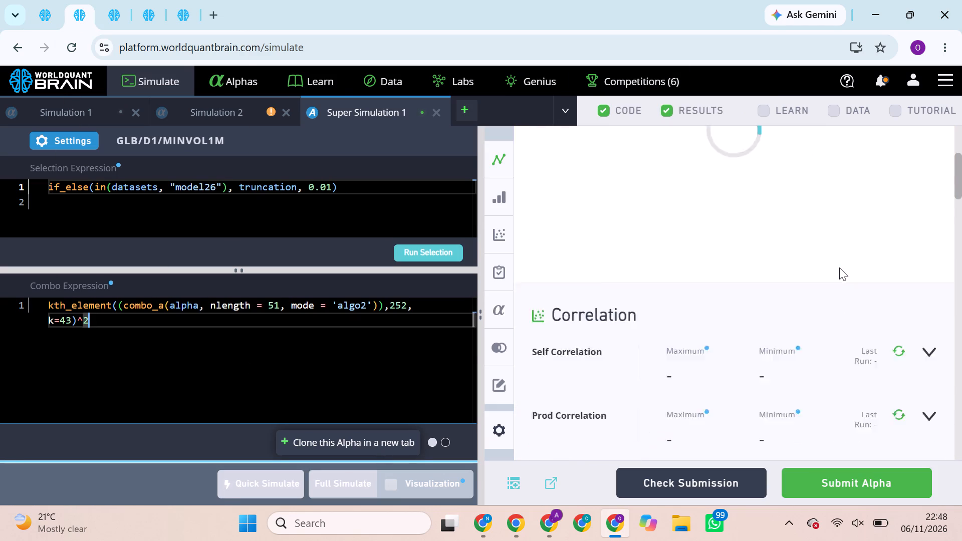
scroll(839, 267, "down", 5)
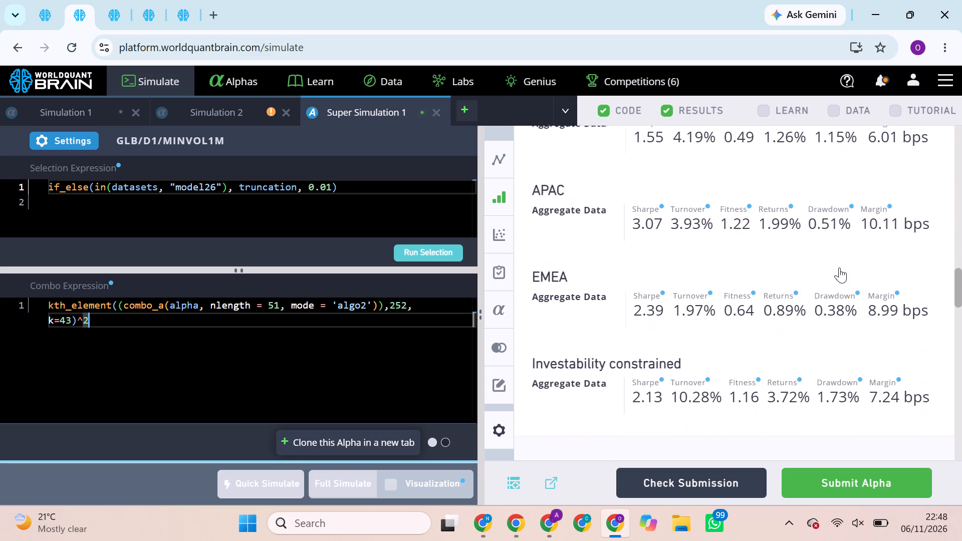
scroll(839, 267, "down", 2)
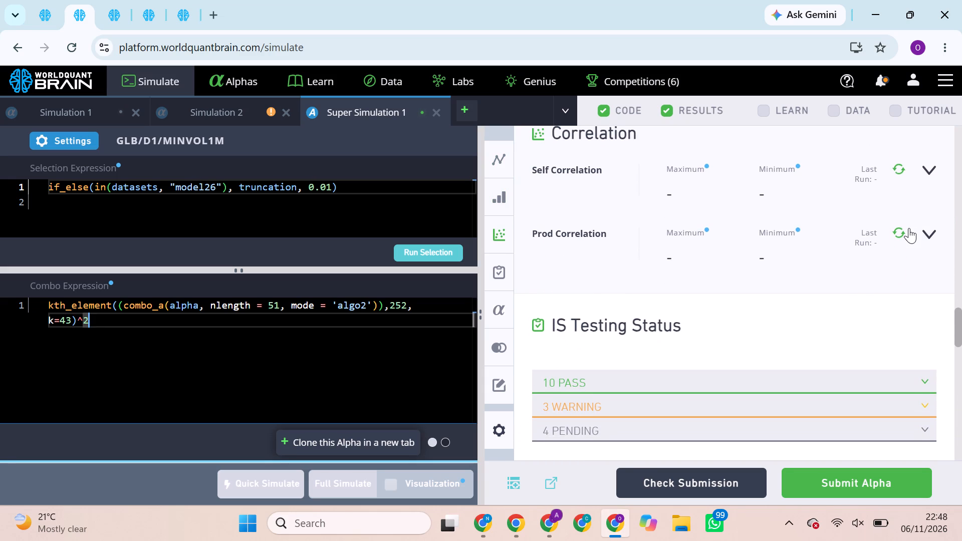
left_click(905, 231)
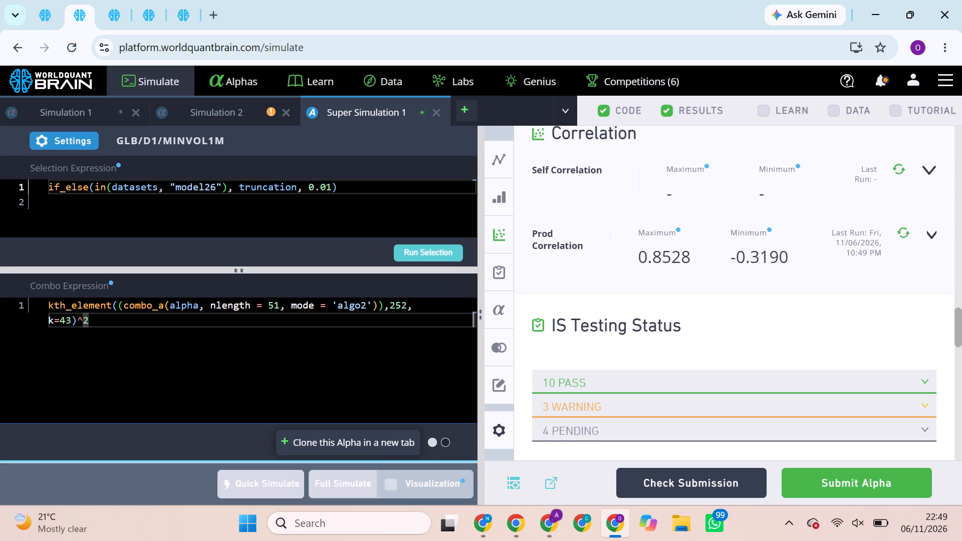
Set nlength to 31 in the GLB model26 combo expression, run its selection and start the full simulation.
left_click(273, 304)
key("BackSpace")
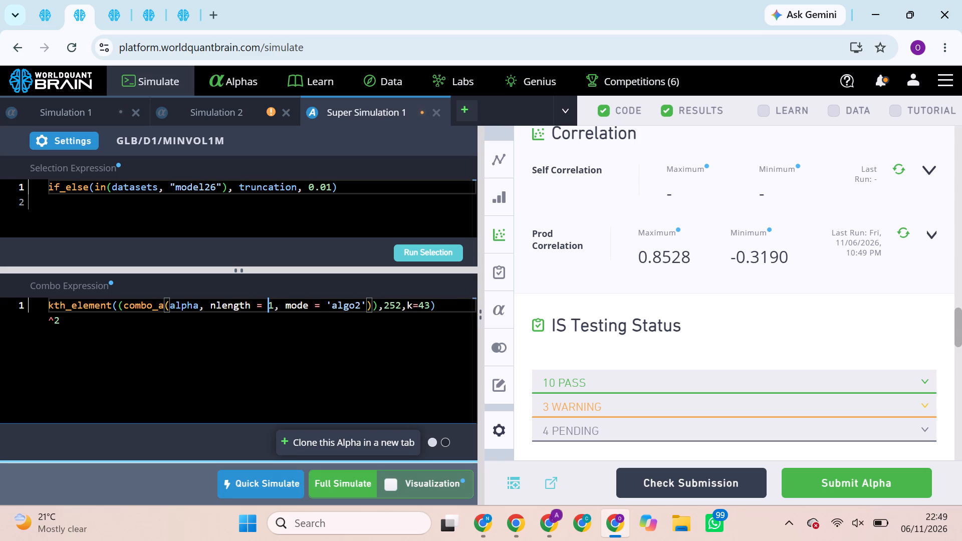
key("3")
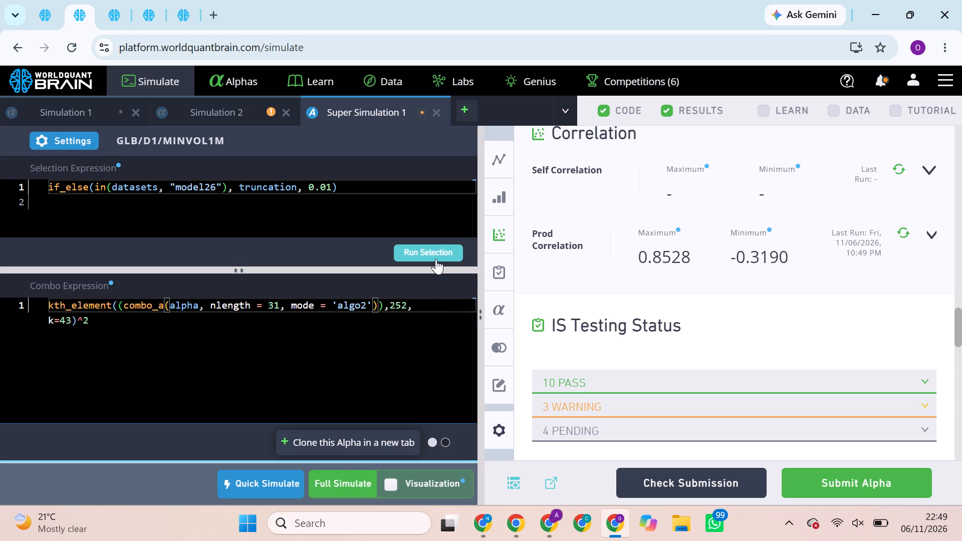
left_click(436, 259)
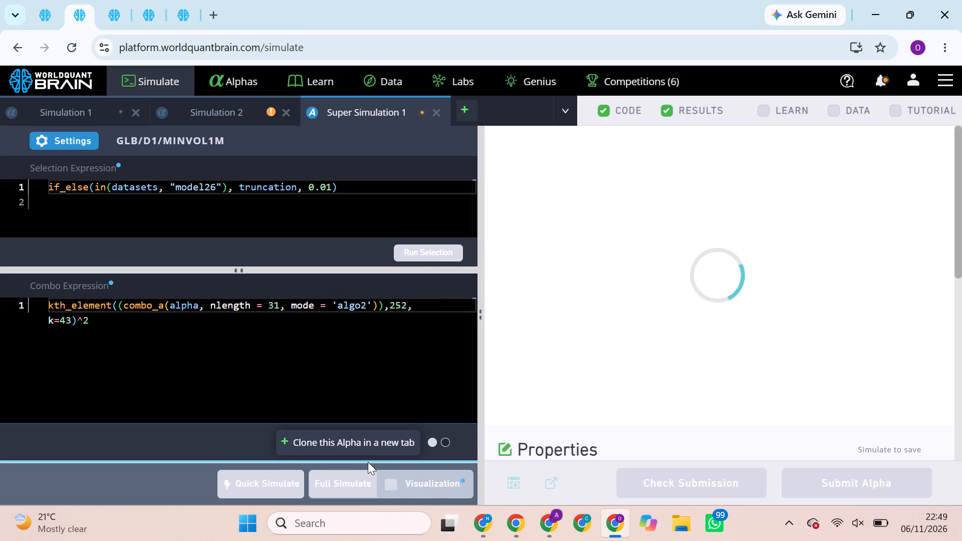
left_click(352, 484)
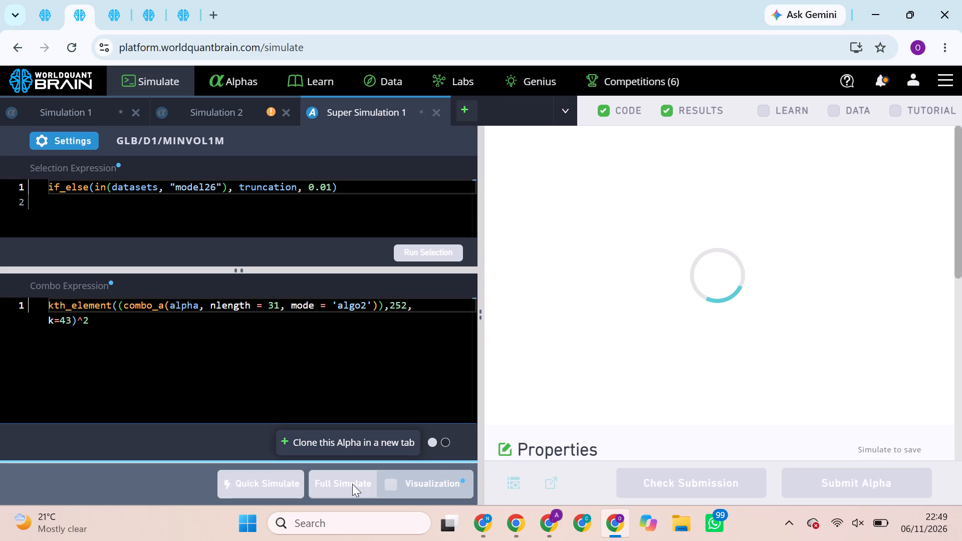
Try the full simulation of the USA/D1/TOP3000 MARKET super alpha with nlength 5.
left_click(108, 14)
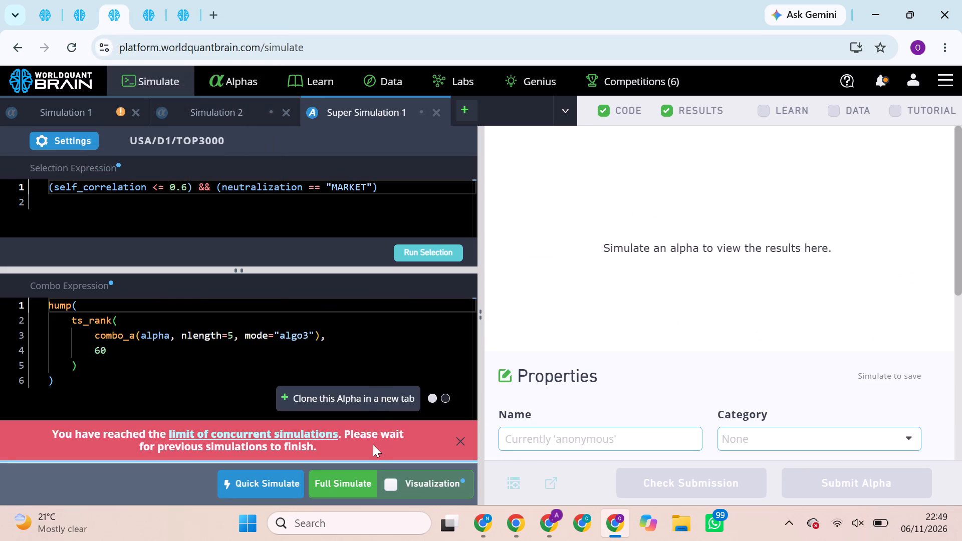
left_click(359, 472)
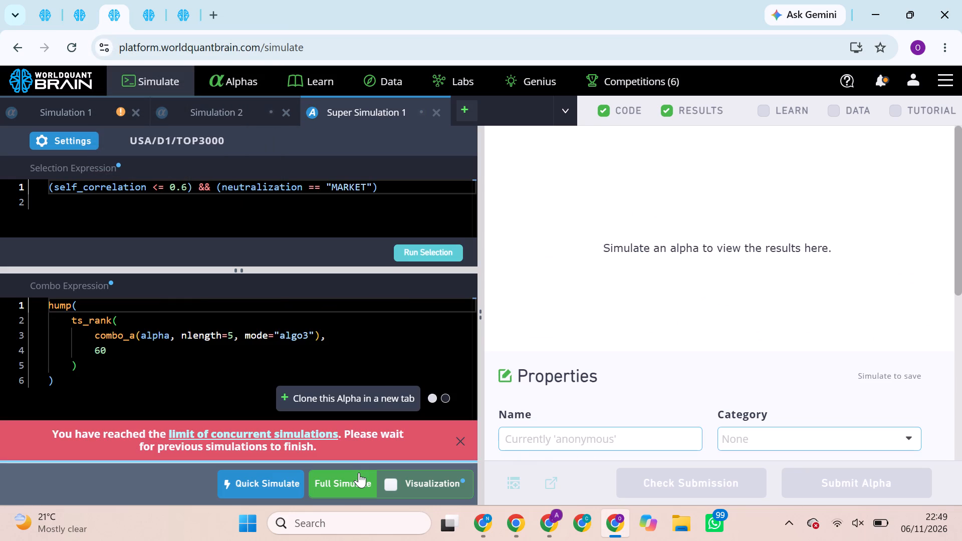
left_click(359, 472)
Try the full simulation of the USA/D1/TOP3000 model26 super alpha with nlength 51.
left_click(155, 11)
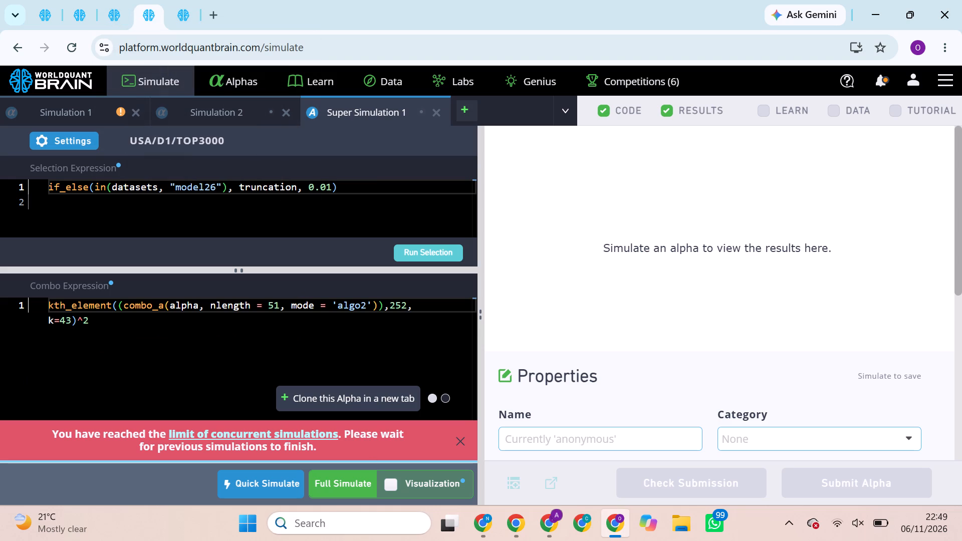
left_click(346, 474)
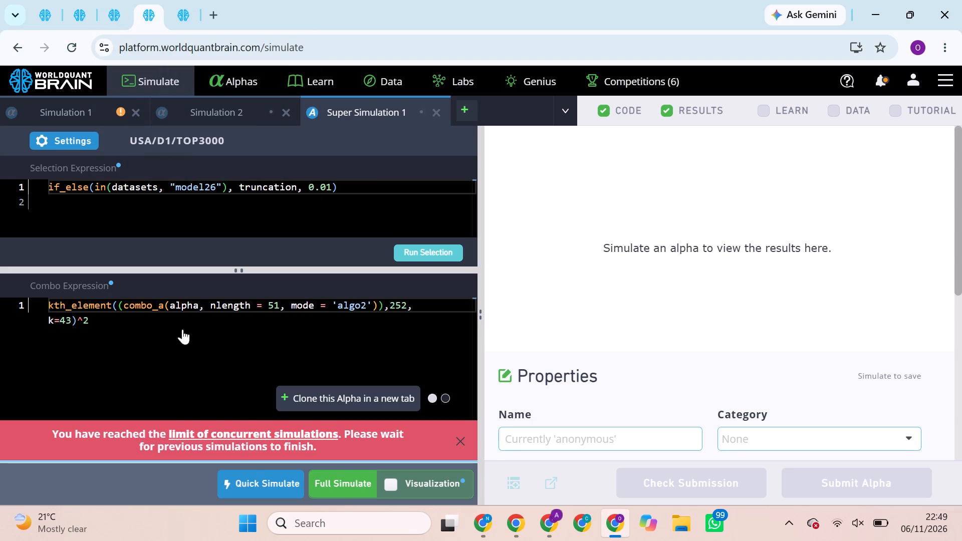
Review all open super simulations, checking the progress of the USA INDUSTRY and GLB model26 runs.
left_click(43, 4)
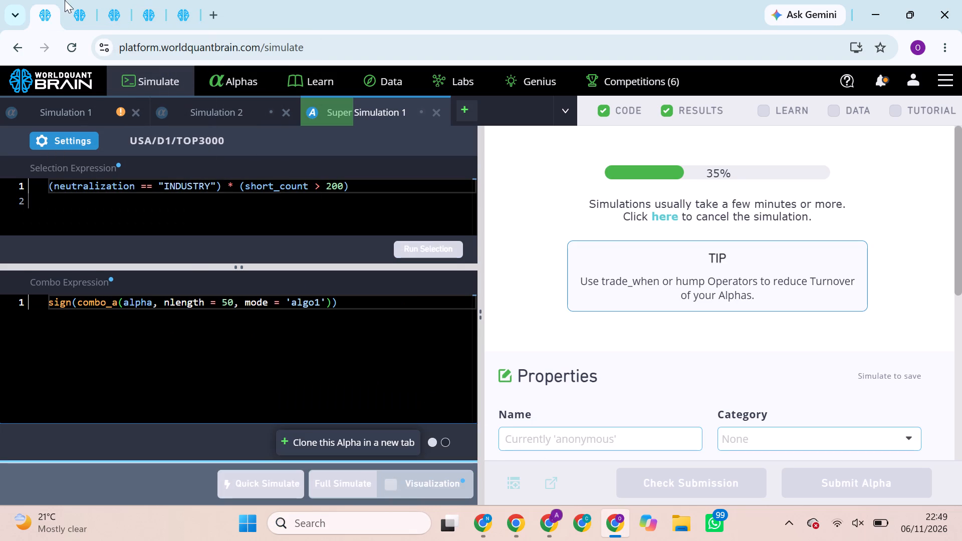
left_click(85, 10)
left_click(118, 15)
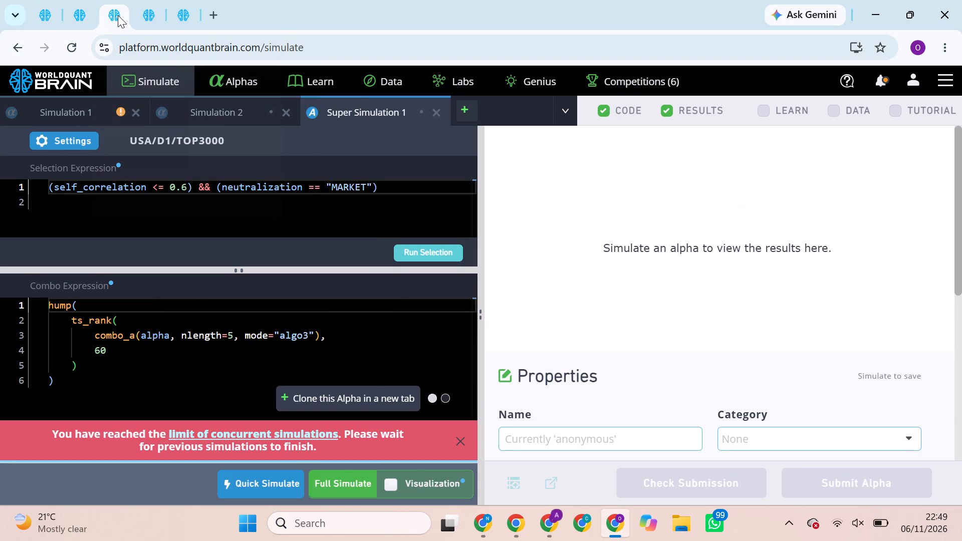
left_click(37, 14)
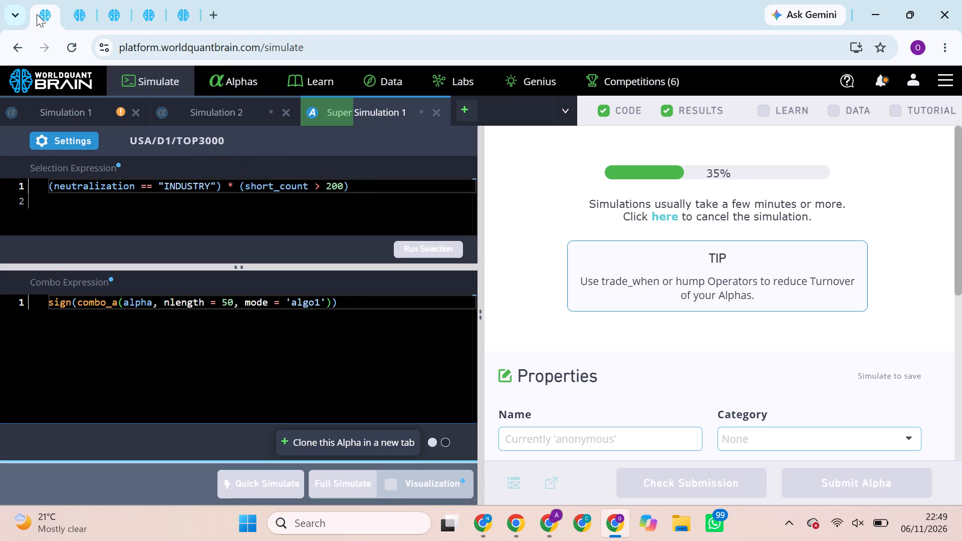
left_click(82, 8)
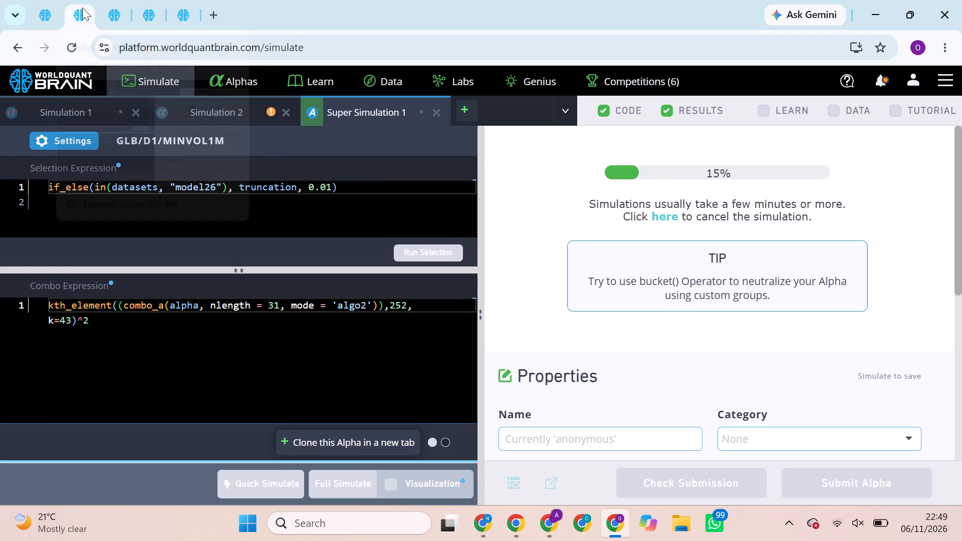
left_click(107, 8)
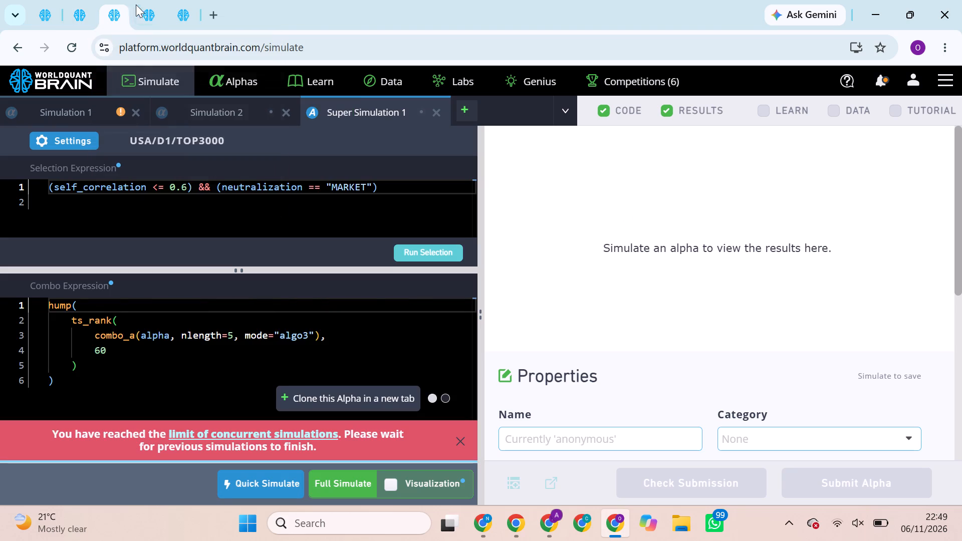
left_click(142, 8)
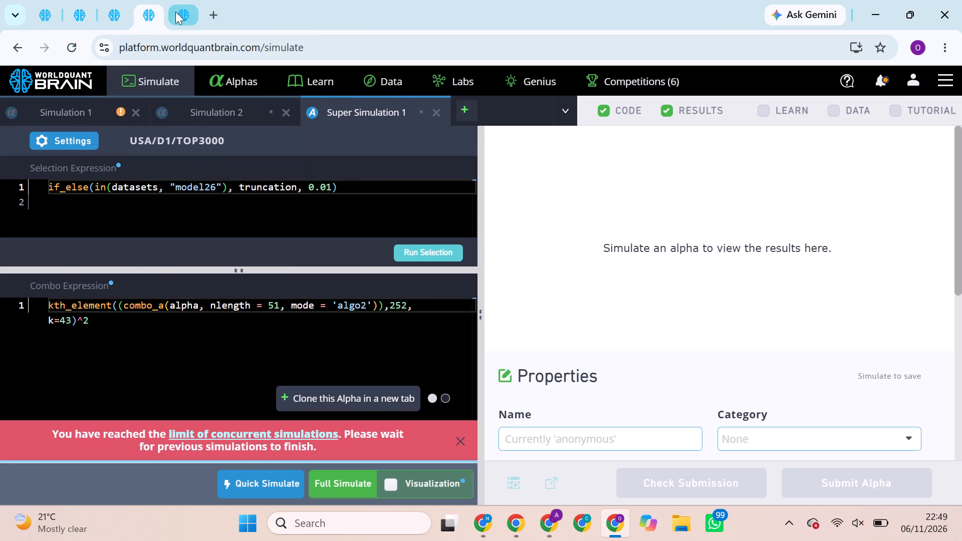
left_click(178, 12)
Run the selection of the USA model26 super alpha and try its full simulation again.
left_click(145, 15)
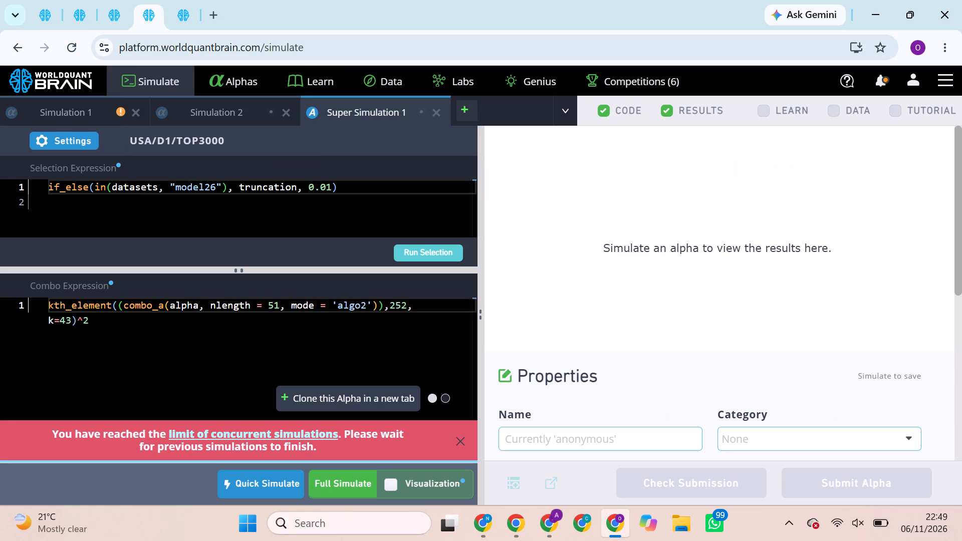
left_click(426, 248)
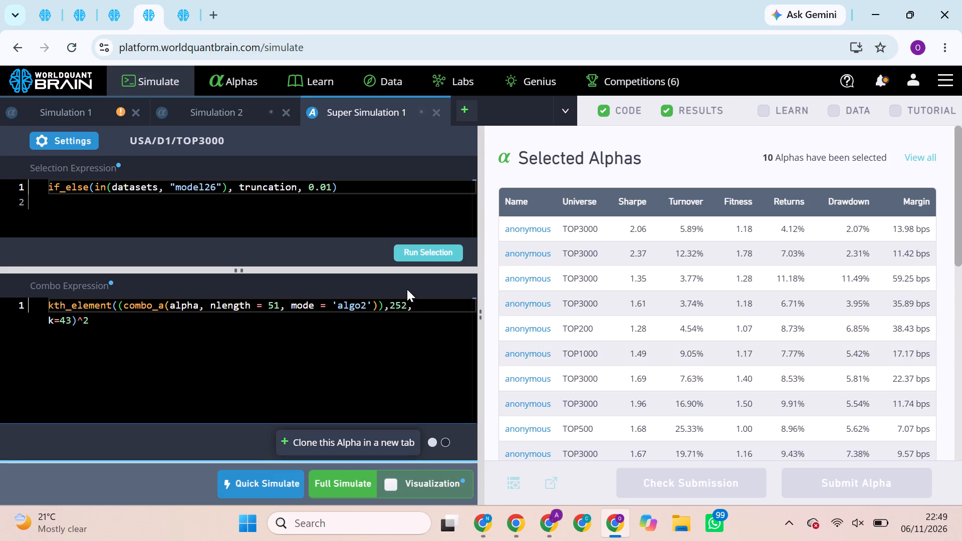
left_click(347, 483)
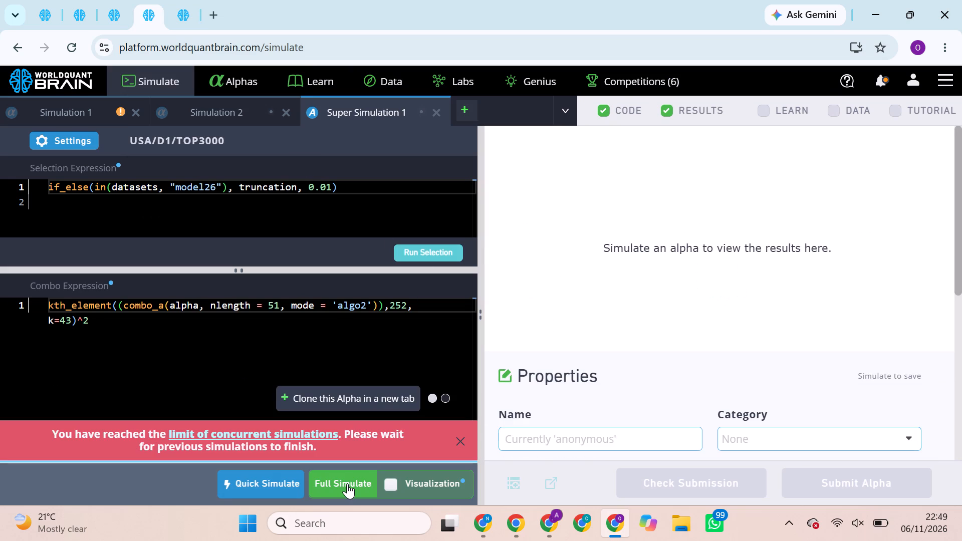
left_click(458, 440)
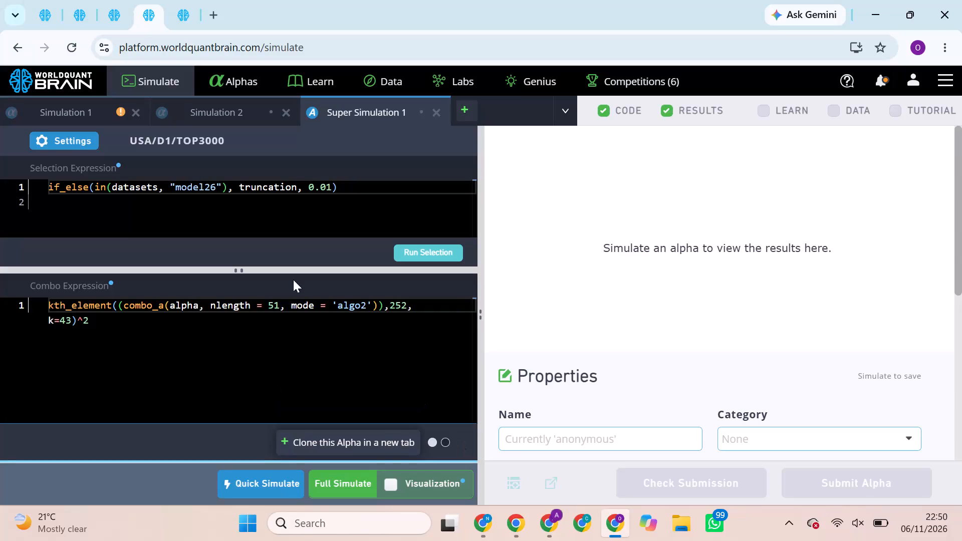
Check the progress of the USA INDUSTRY and GLB model26 runs and dismiss the notice on the MARKET super alpha.
left_click(44, 5)
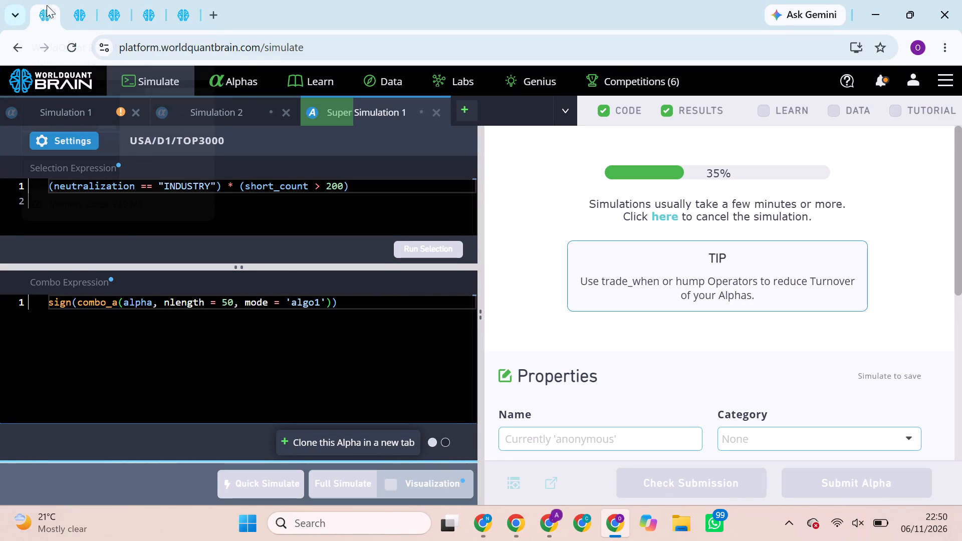
left_click(73, 17)
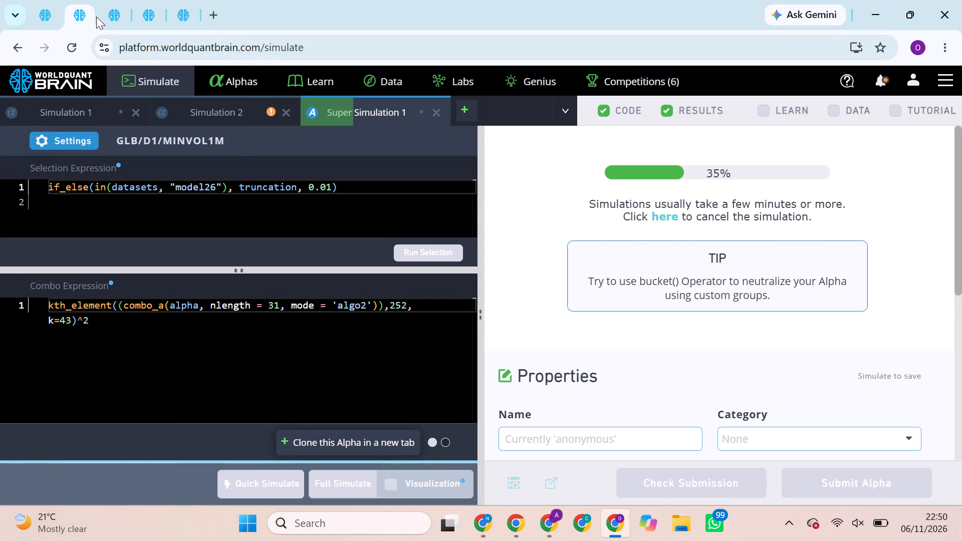
left_click(100, 17)
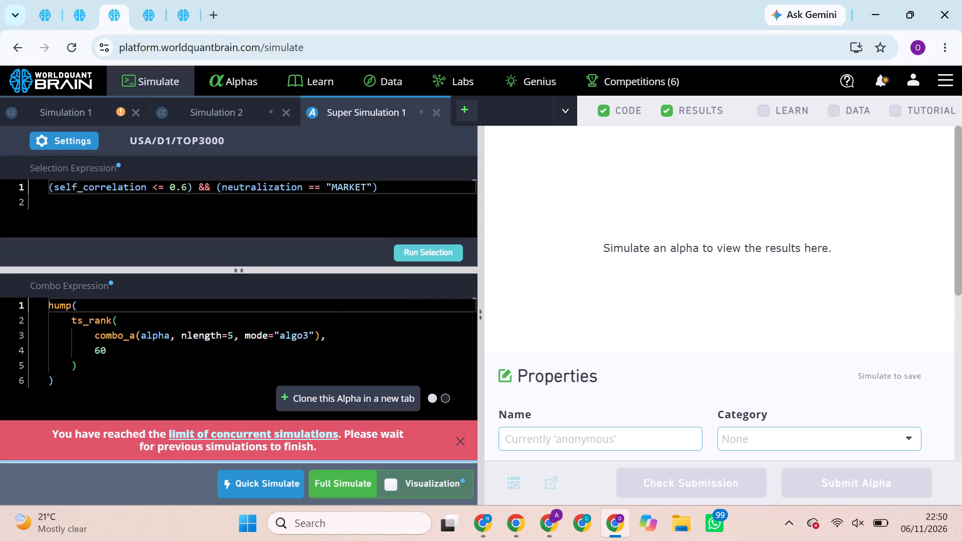
left_click(457, 440)
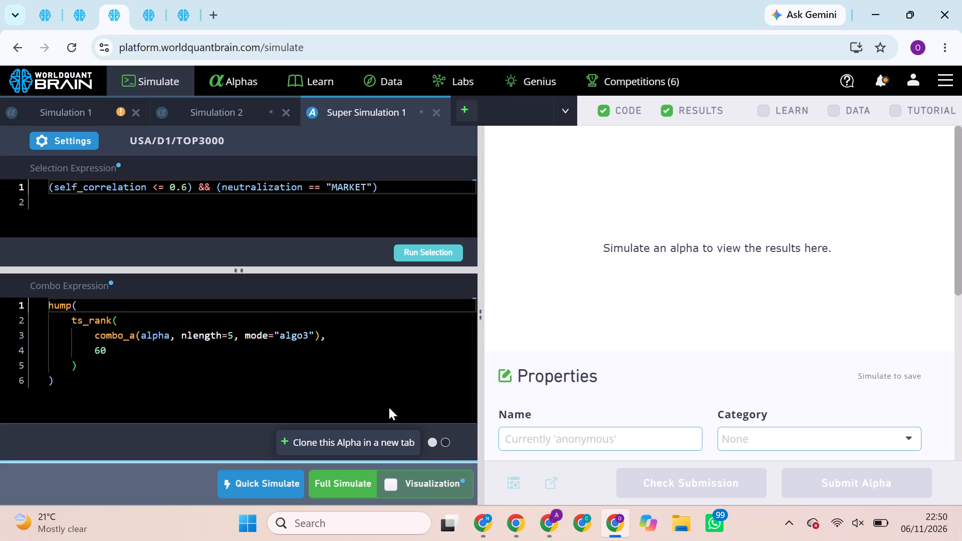
Run the Prod Correlation check on the simulated USA INDUSTRY super alpha with nlength 50.
left_click(45, 16)
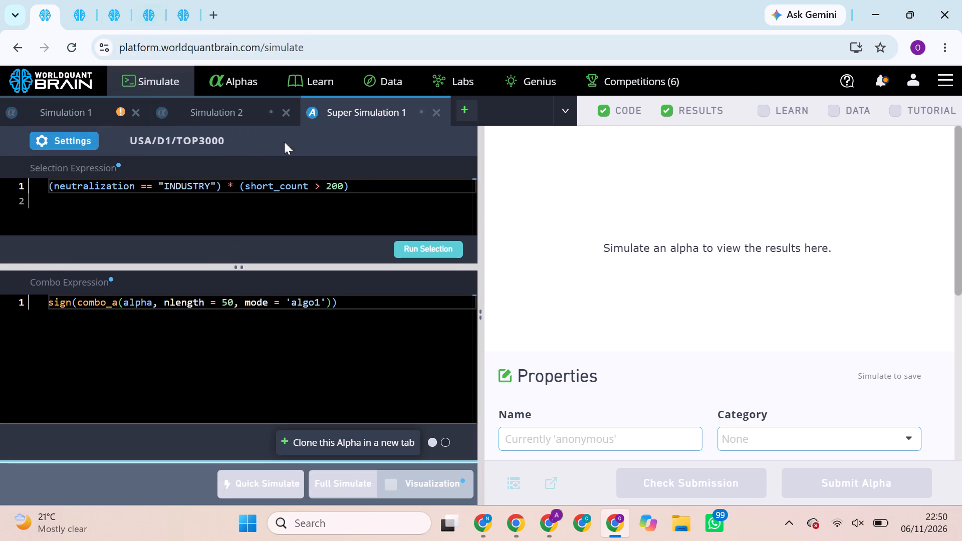
scroll(607, 255, "down", 2)
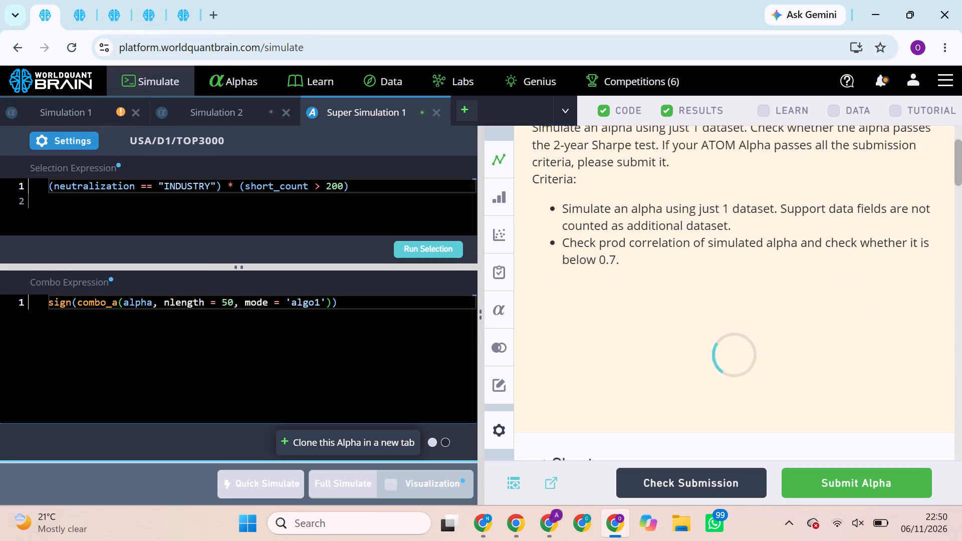
scroll(607, 255, "down", 4)
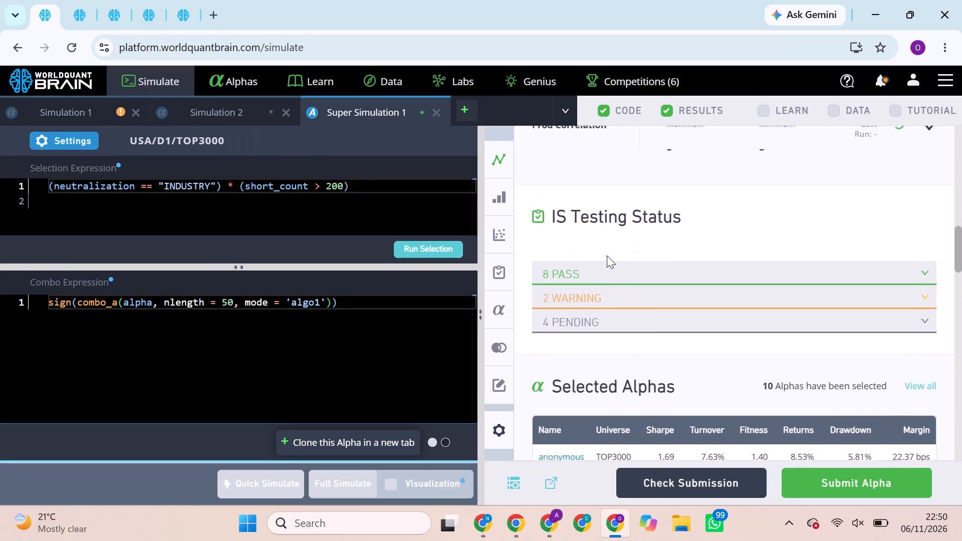
scroll(607, 255, "up", 1)
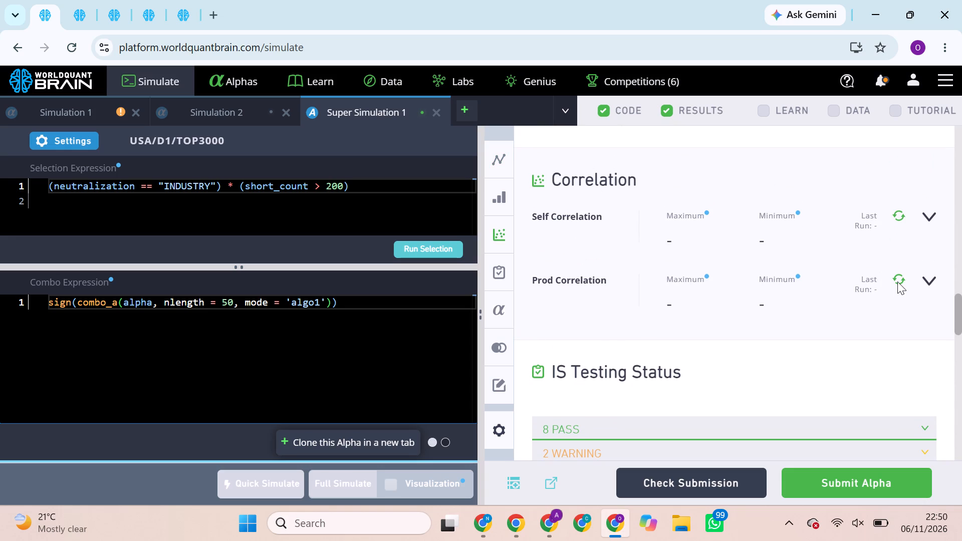
left_click(901, 282)
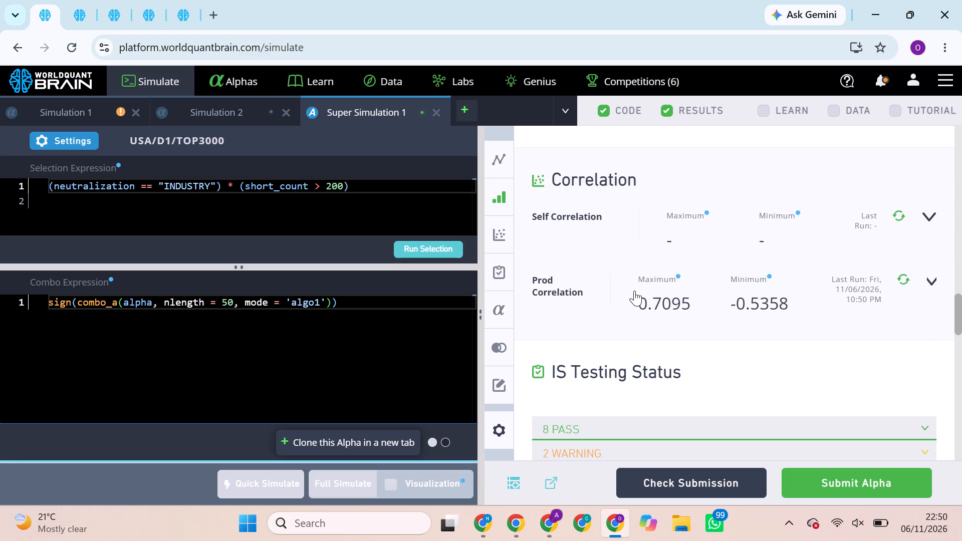
Append ^2 to the combo expression of the USA INDUSTRY super alpha, run its selection, and start the full simulation.
left_click(343, 305)
key("shift+asciicircum")
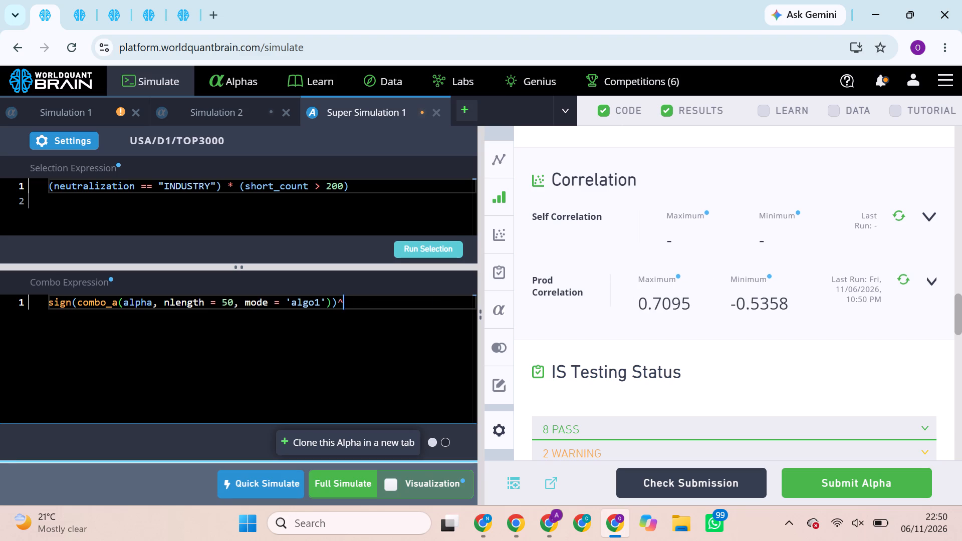
key("2")
left_click(427, 243)
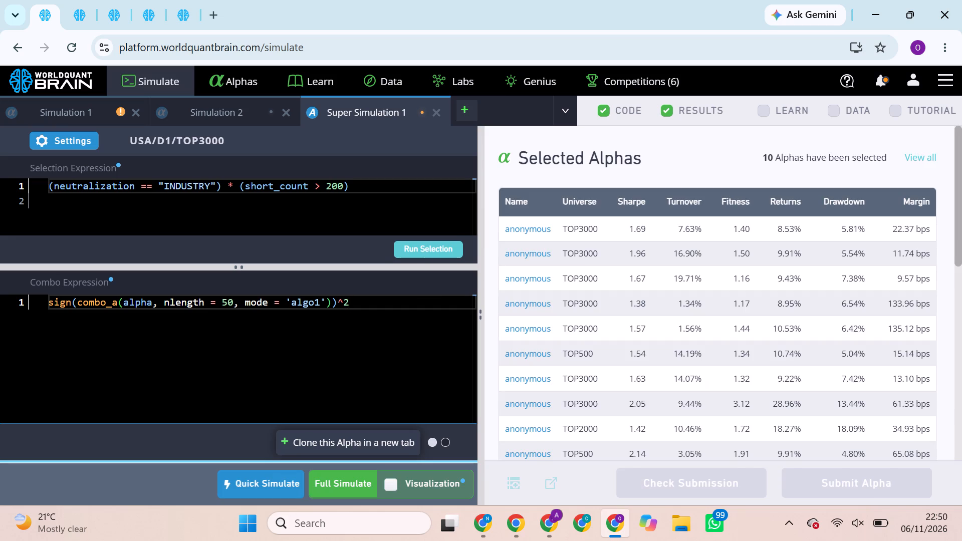
left_click(337, 481)
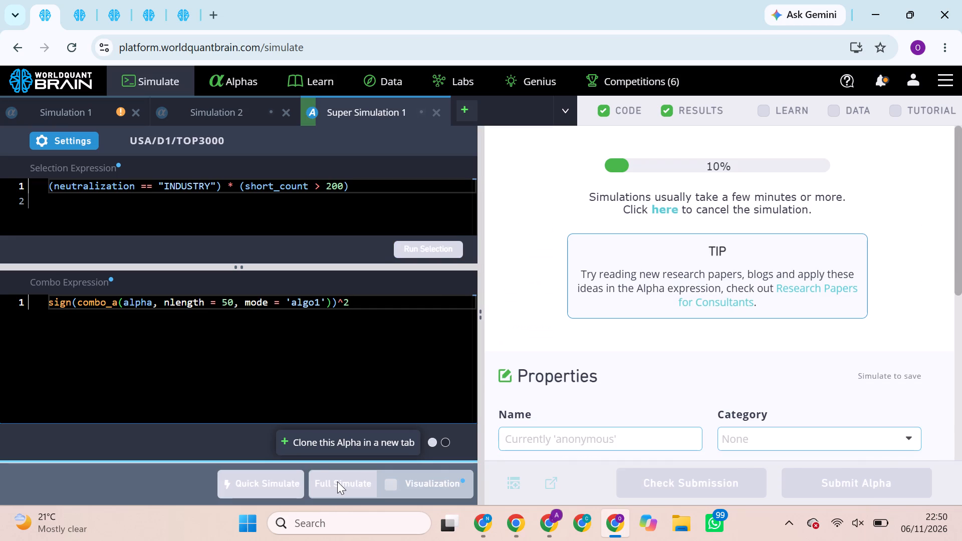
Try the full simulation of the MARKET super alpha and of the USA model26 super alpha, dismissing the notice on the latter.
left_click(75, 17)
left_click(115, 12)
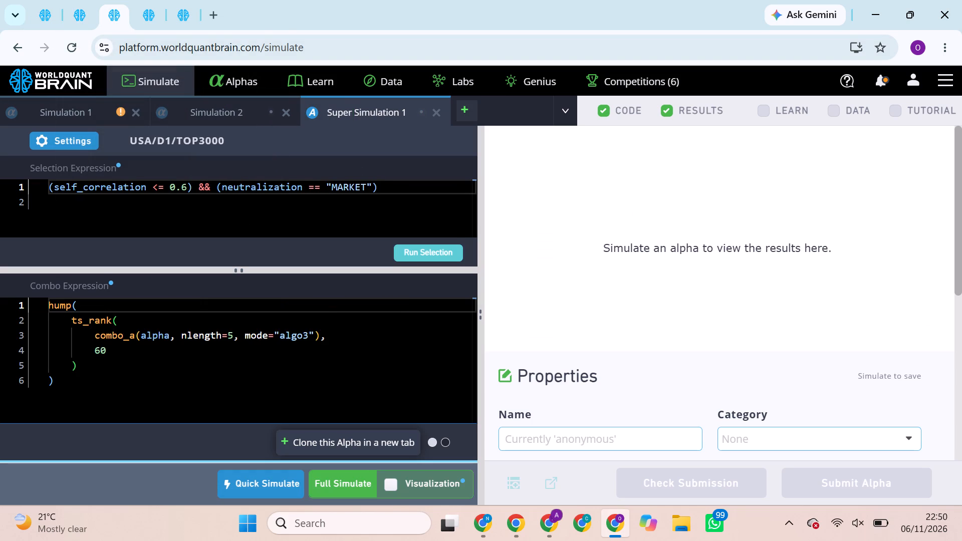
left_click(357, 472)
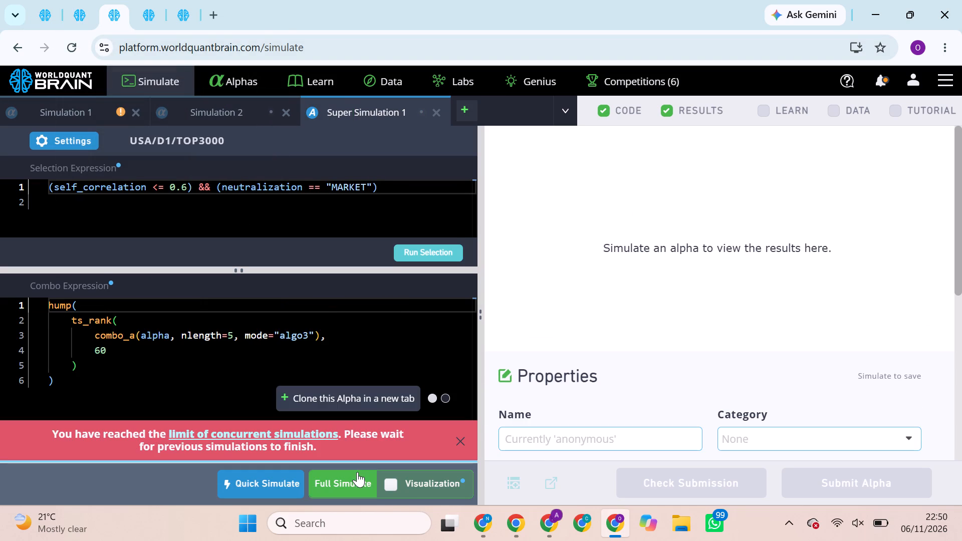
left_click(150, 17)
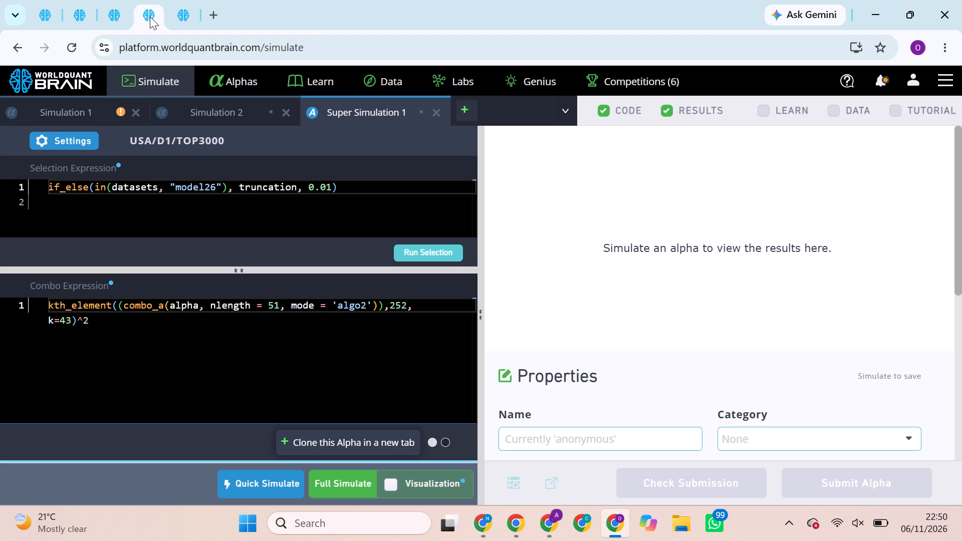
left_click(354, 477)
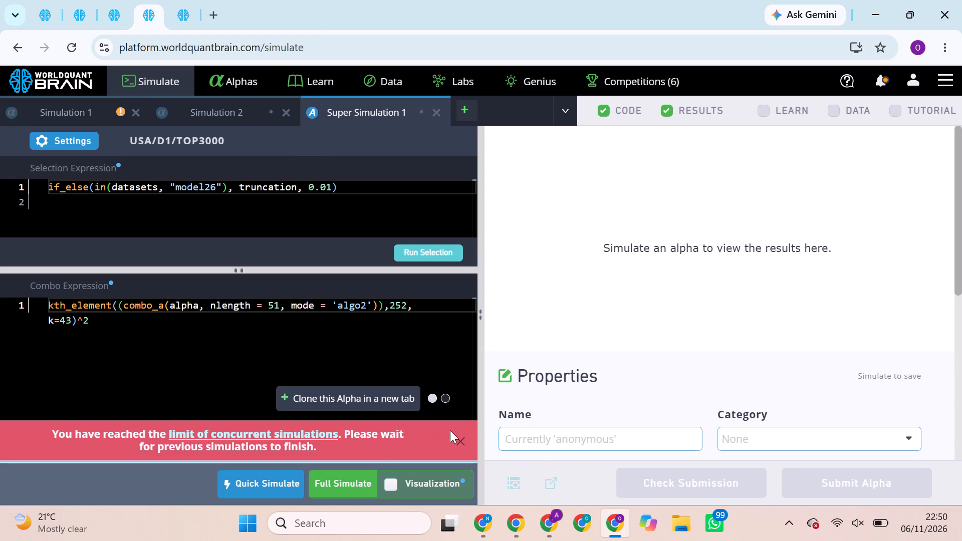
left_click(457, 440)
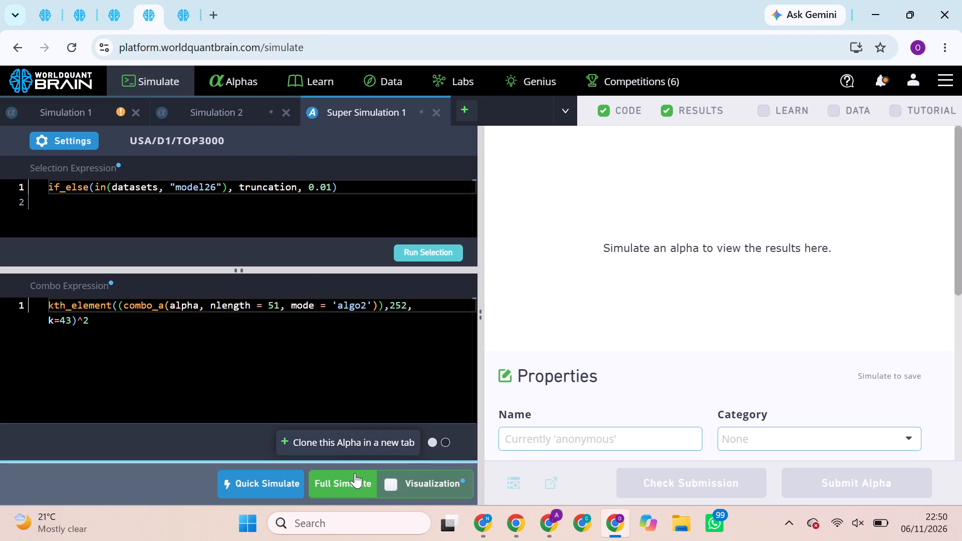
Review the GLB model26, MARKET and USA model26 super simulations, looking through the USA model26 results and properties.
left_click(86, 12)
left_click(118, 17)
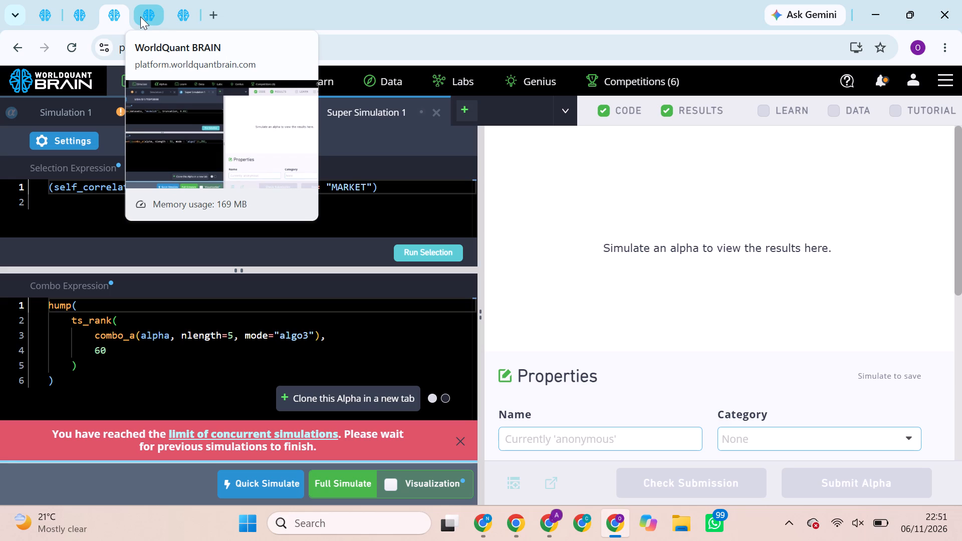
left_click(144, 10)
left_click(144, 10)
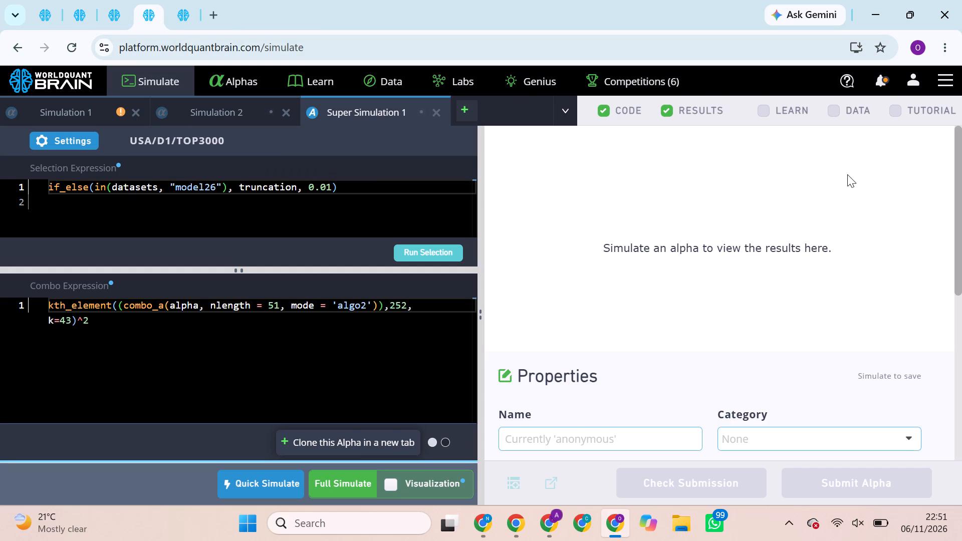
scroll(847, 174, "down", 6)
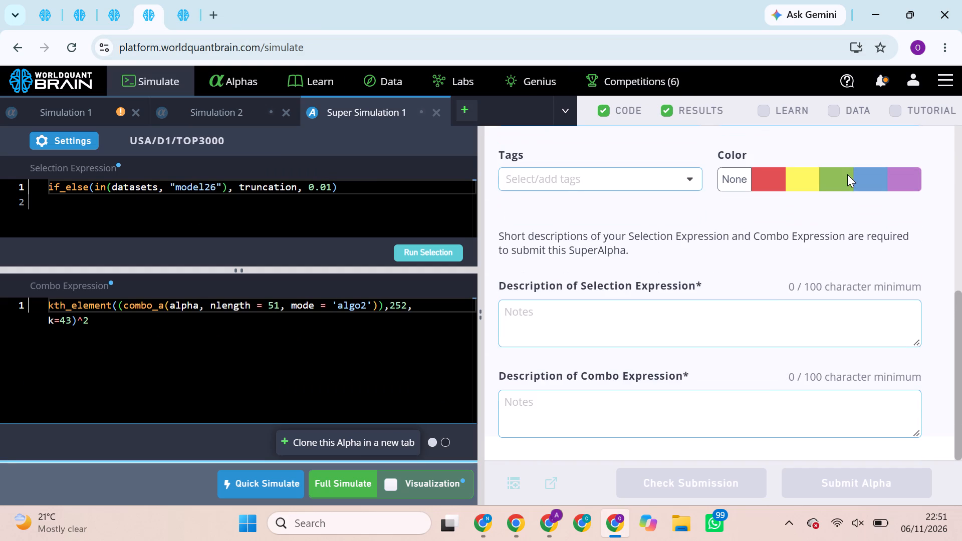
scroll(847, 174, "down", 2)
scroll(812, 265, "down", 3)
Set nlength to 41 in the USA model26 combo expression, run its selection, and start the full simulation.
left_click(275, 306)
key("BackSpace")
key("4")
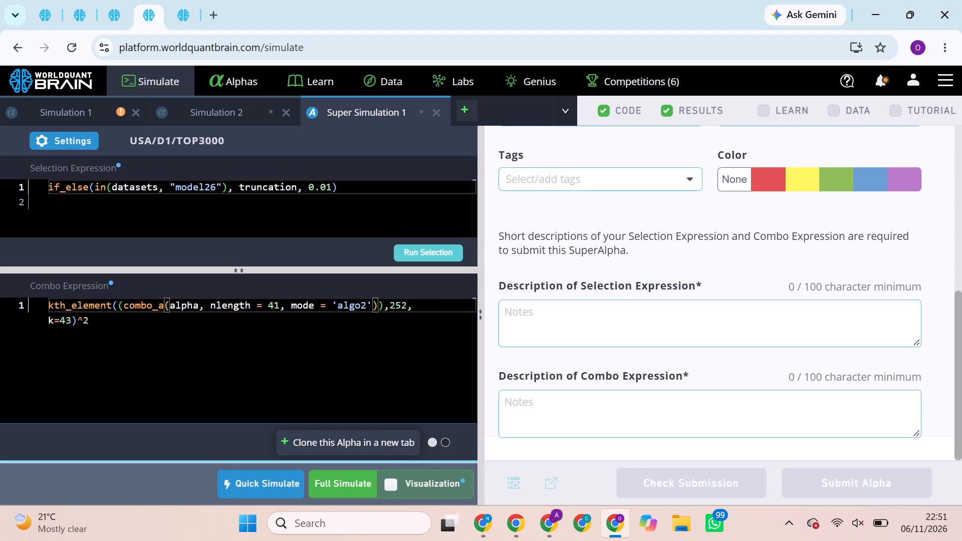
left_click(422, 251)
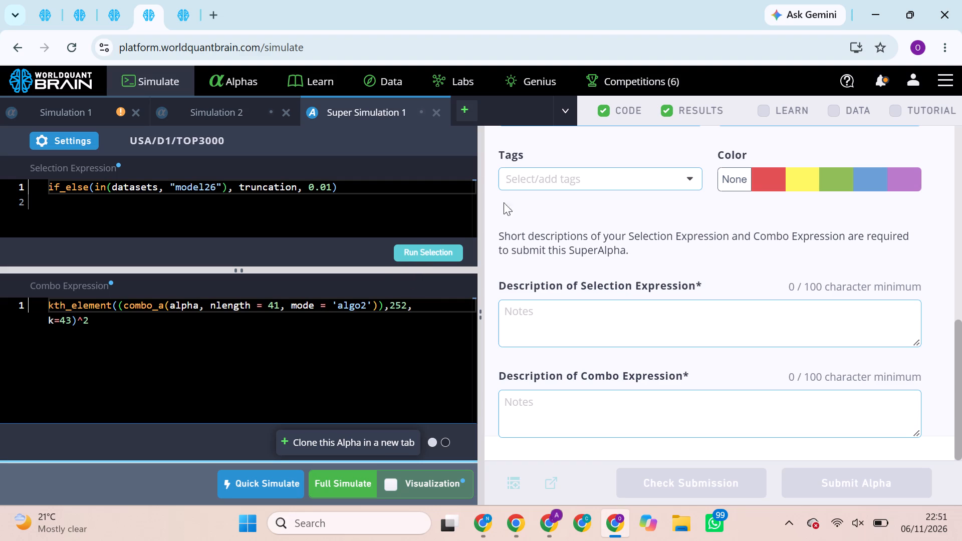
left_click(675, 106)
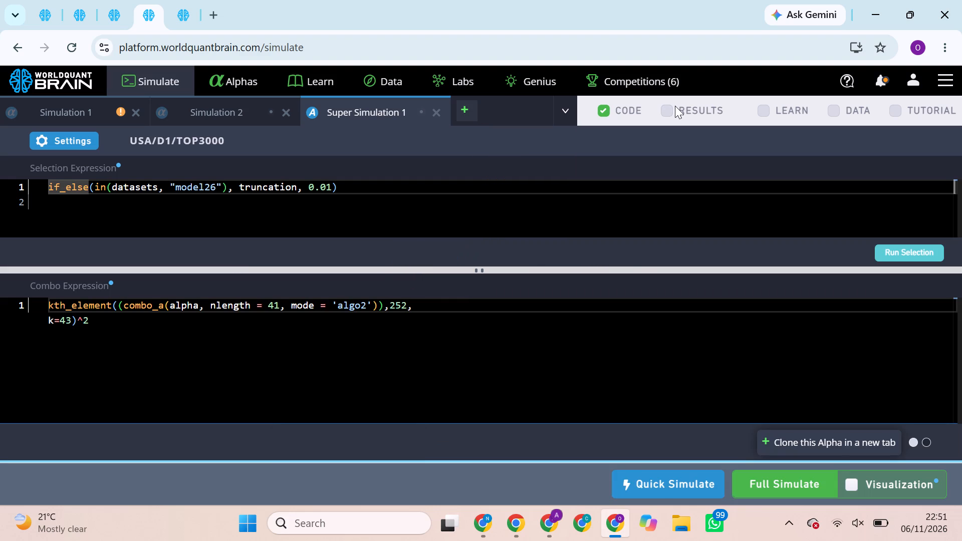
left_click(675, 106)
left_click(694, 105)
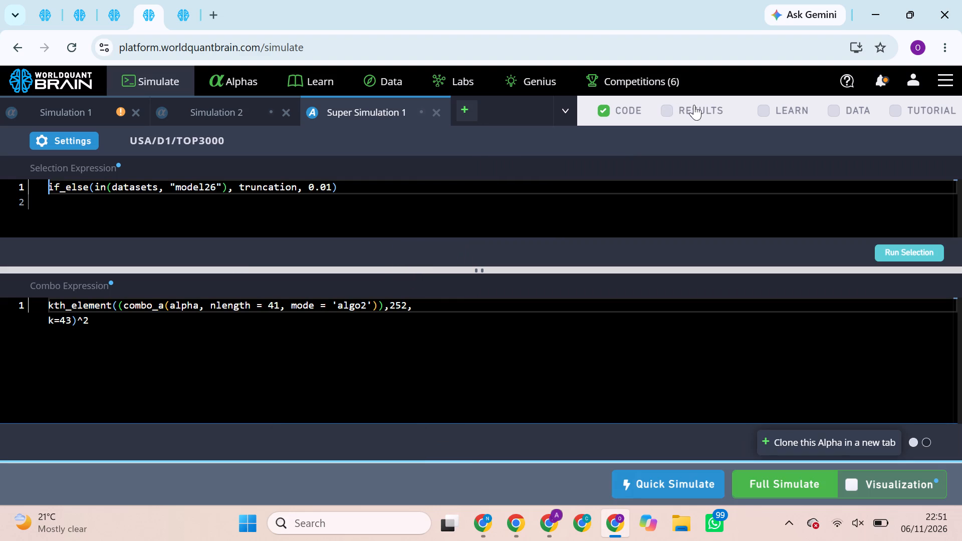
left_click(663, 110)
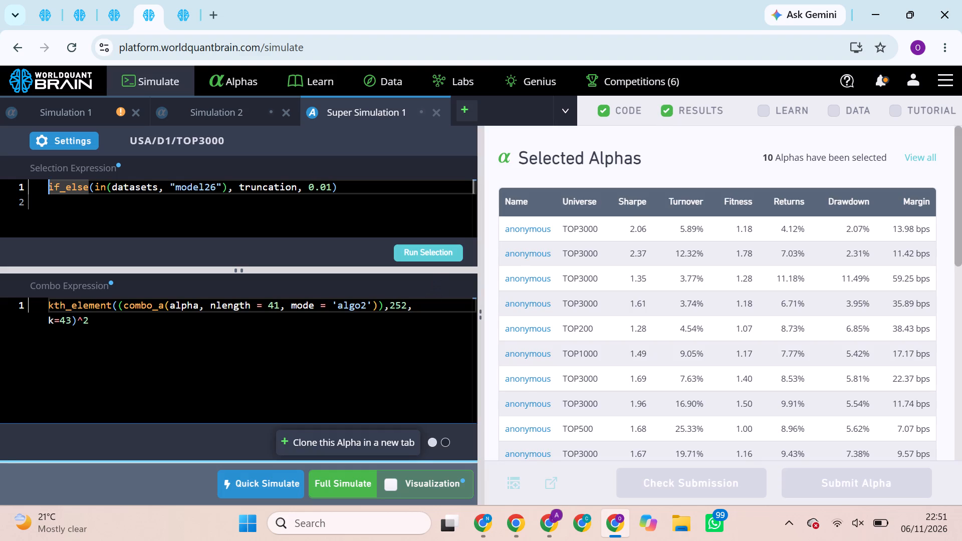
left_click(349, 475)
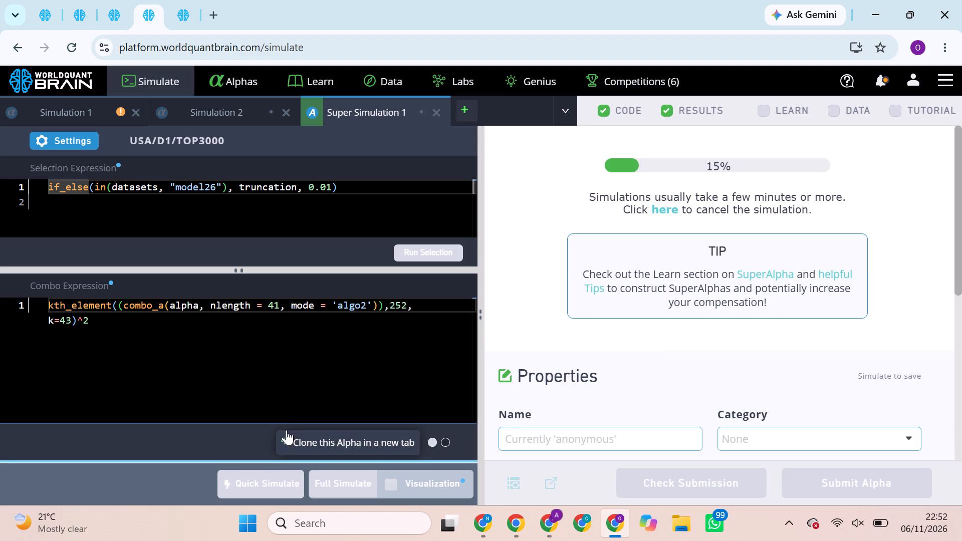
Review the USA INDUSTRY super alpha's results for the squared combo expression and run its Prod Correlation check.
left_click(40, 7)
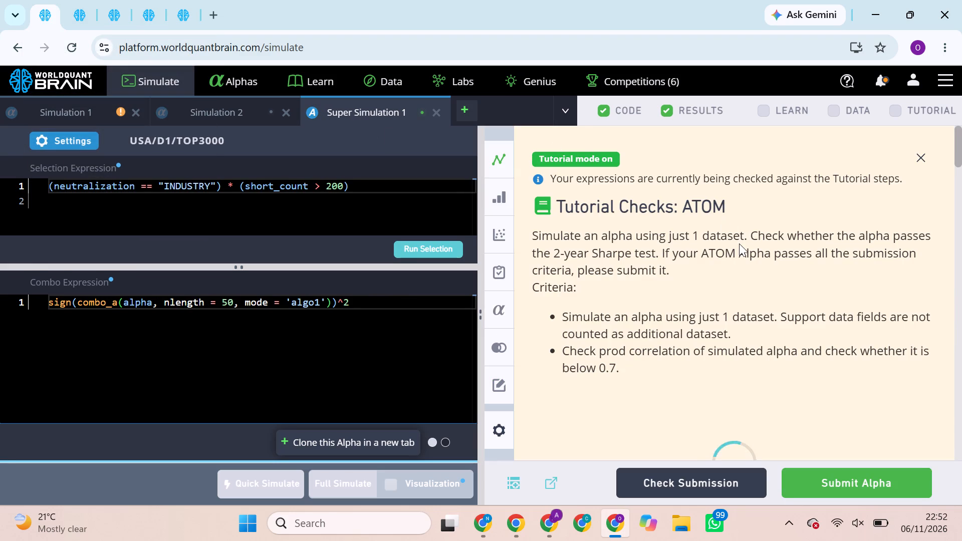
scroll(739, 243, "down", 7)
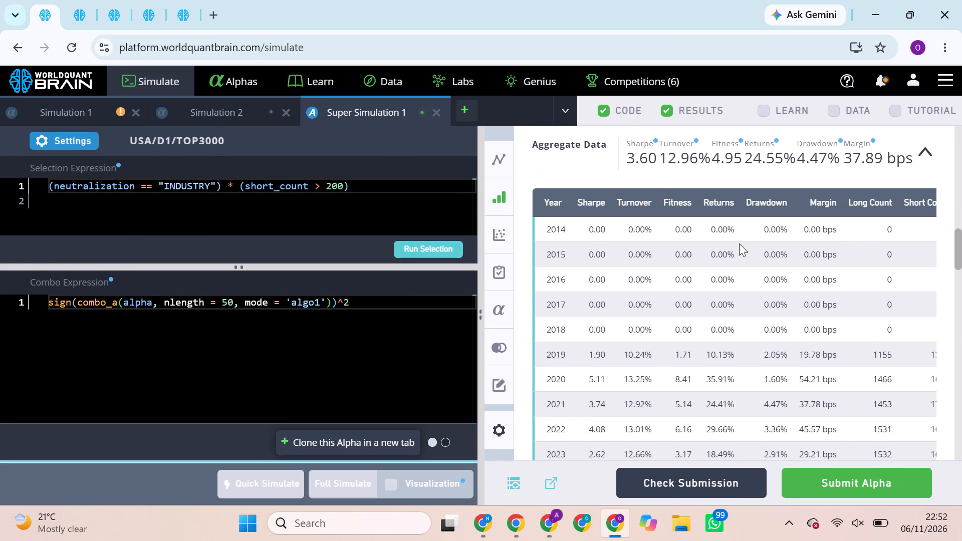
scroll(739, 243, "down", 1)
scroll(739, 243, "up", 3)
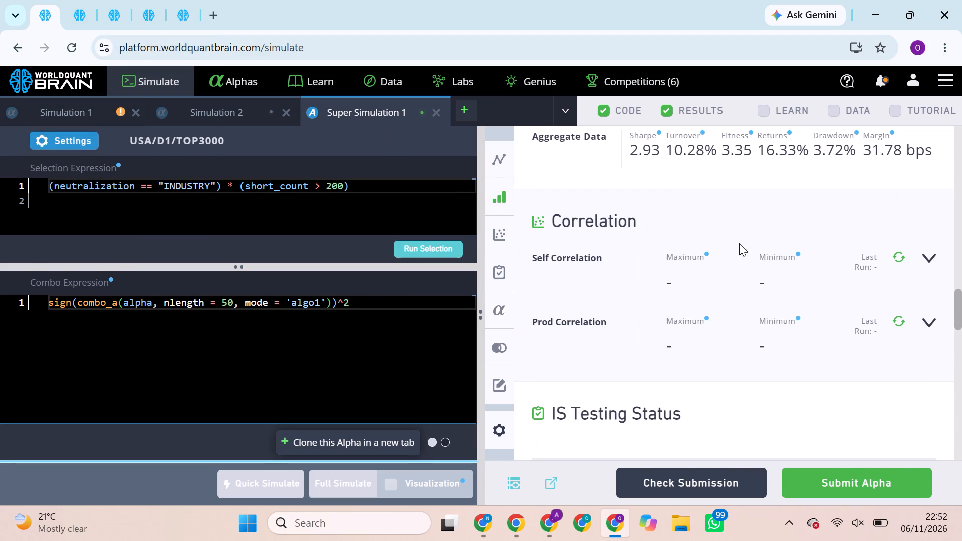
left_click(903, 323)
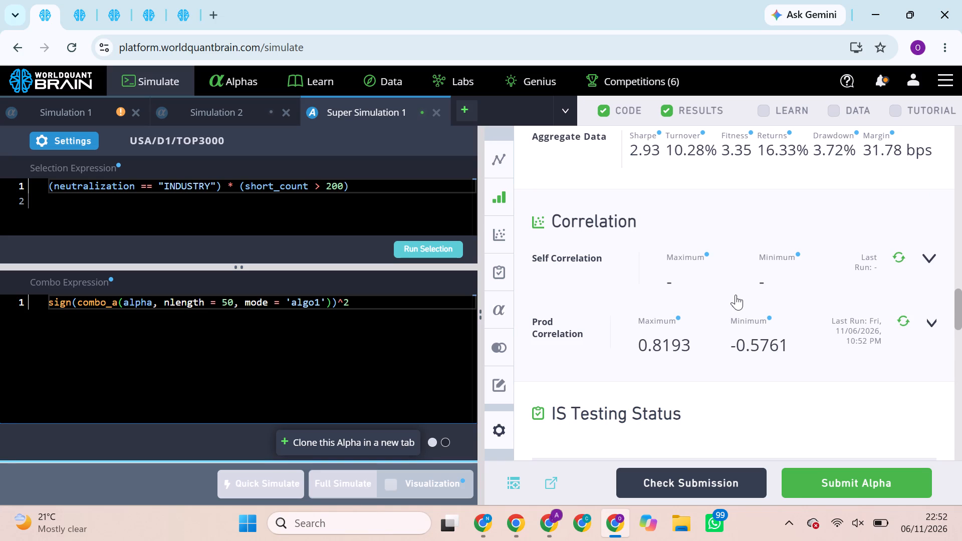
Remove ^2 from the USA INDUSTRY combo expression, set nlength to 35, run the selection, and try the full simulation.
left_click(361, 301)
key("BackSpace")
key("BackSpace")
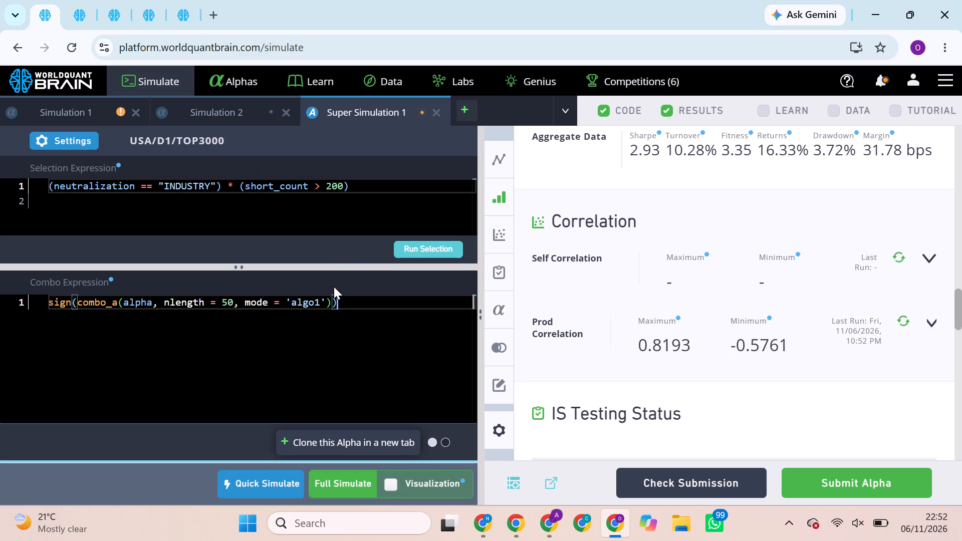
left_click(236, 301)
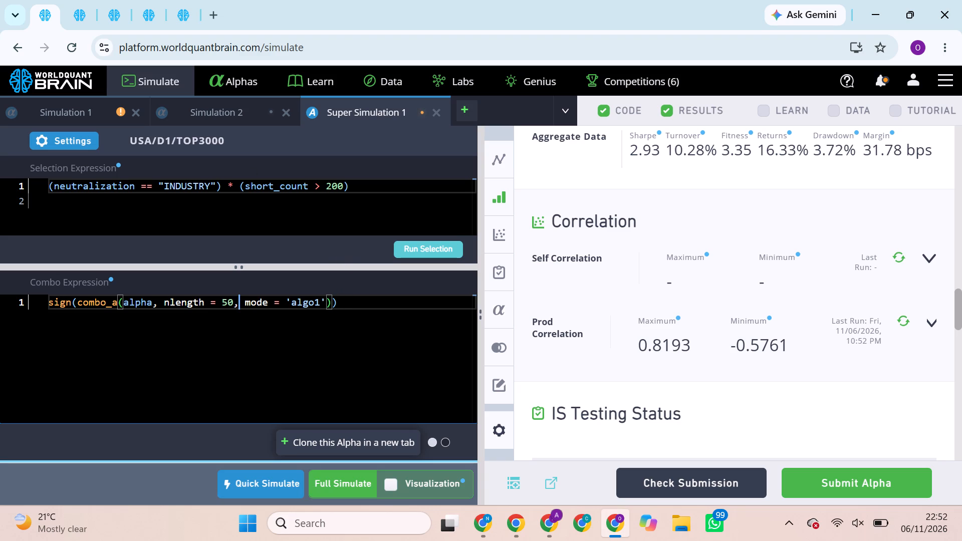
left_click(233, 301)
key("BackSpace")
key("BackSpace")
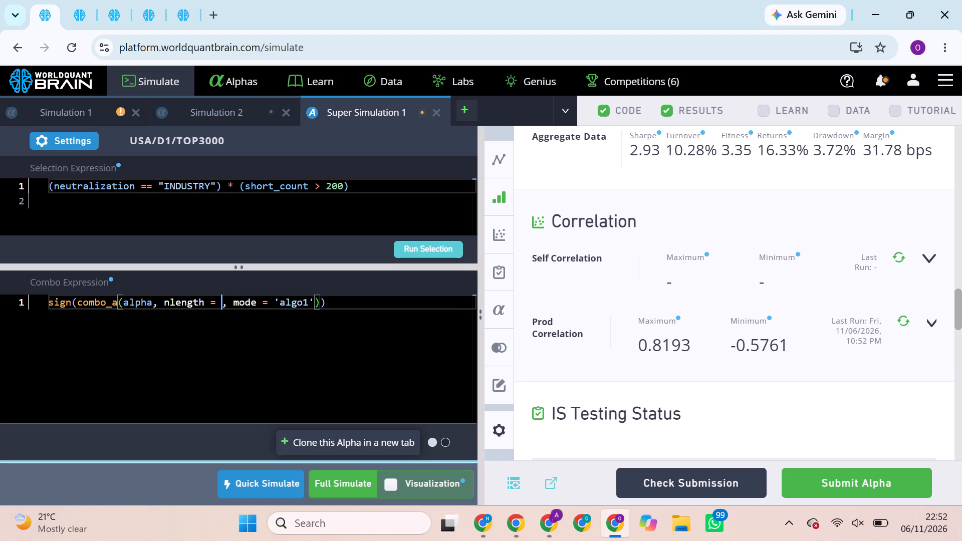
type("35")
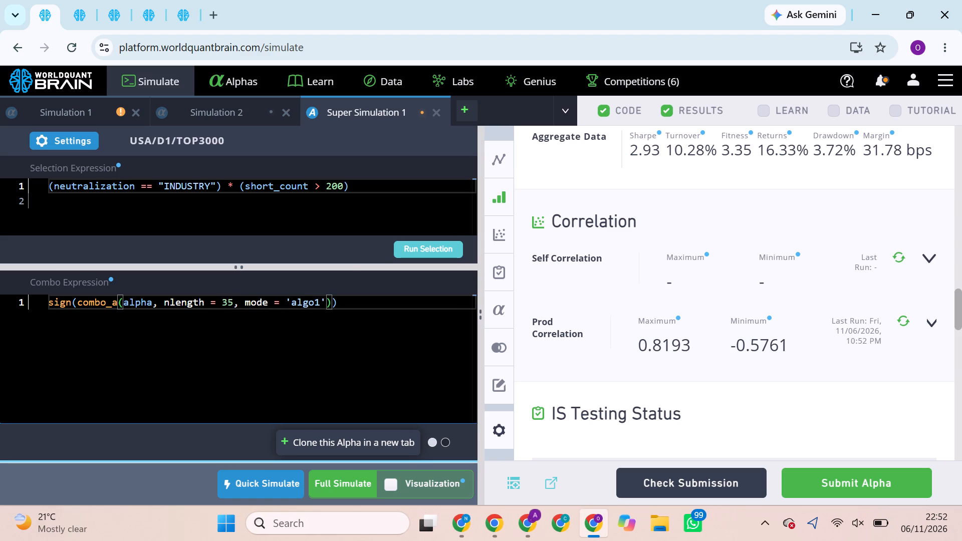
left_click(414, 252)
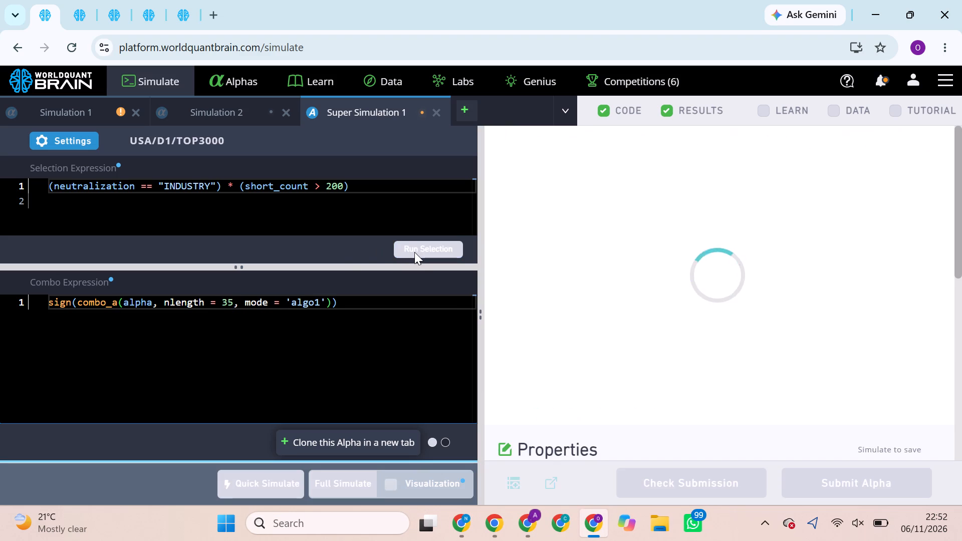
left_click(414, 252)
left_click(353, 474)
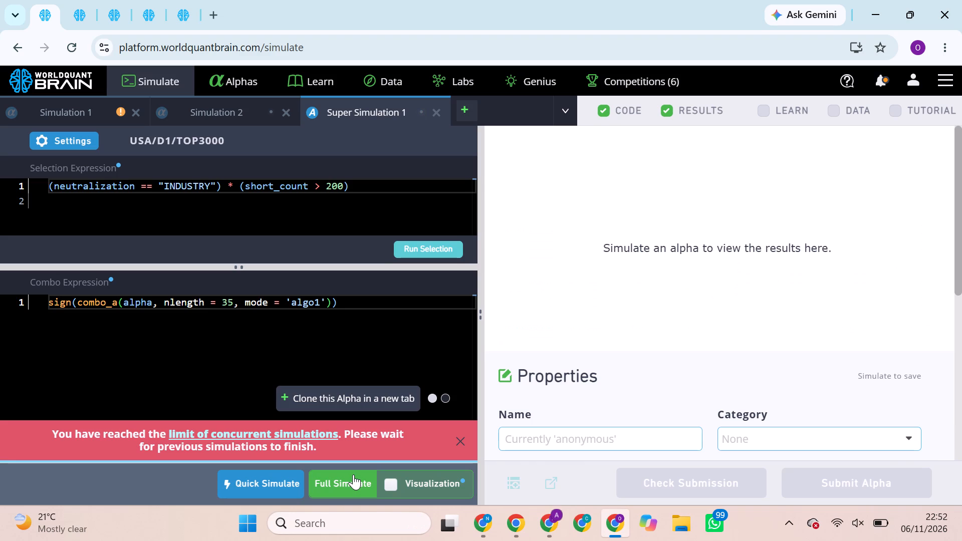
left_click(353, 474)
Check the progress of the GLB model26, MARKET and USA model26 super simulations.
left_click(77, 14)
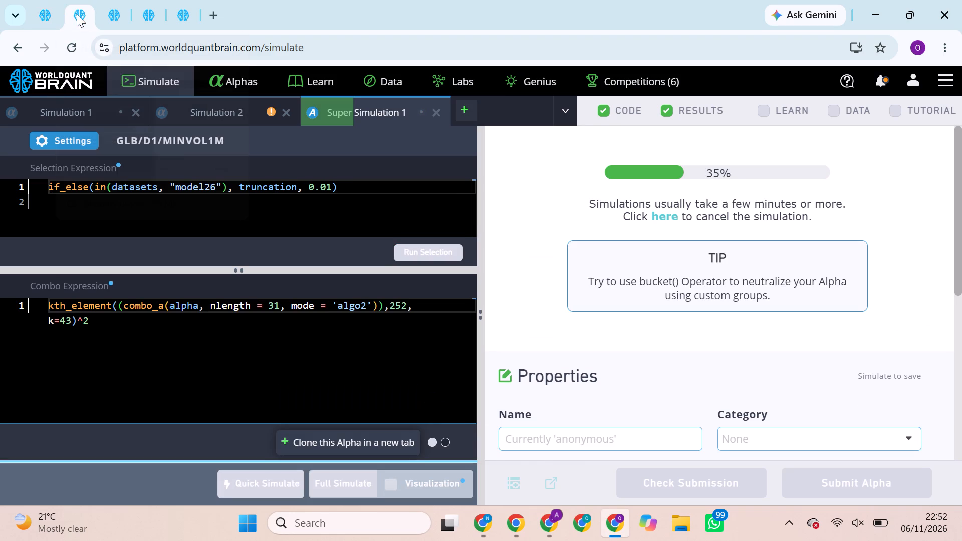
left_click(114, 11)
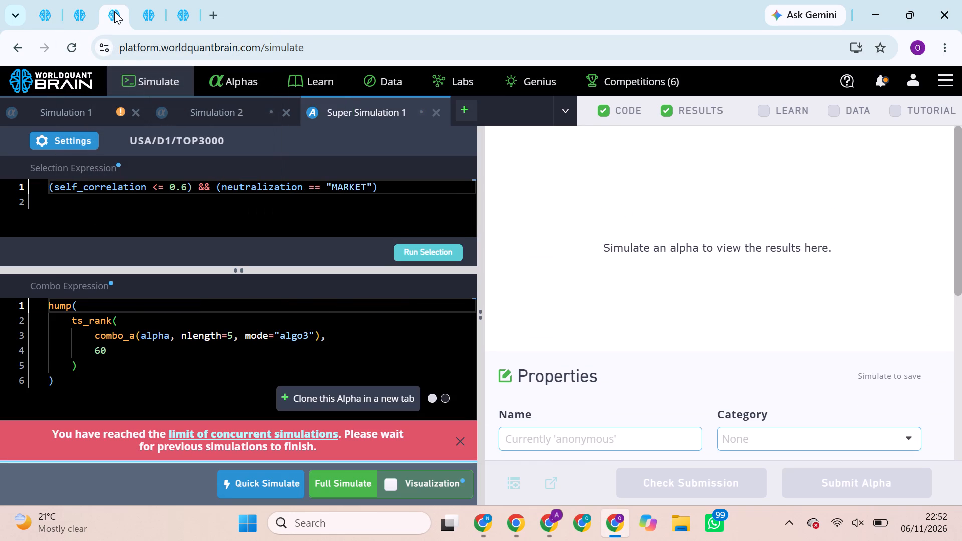
left_click(148, 20)
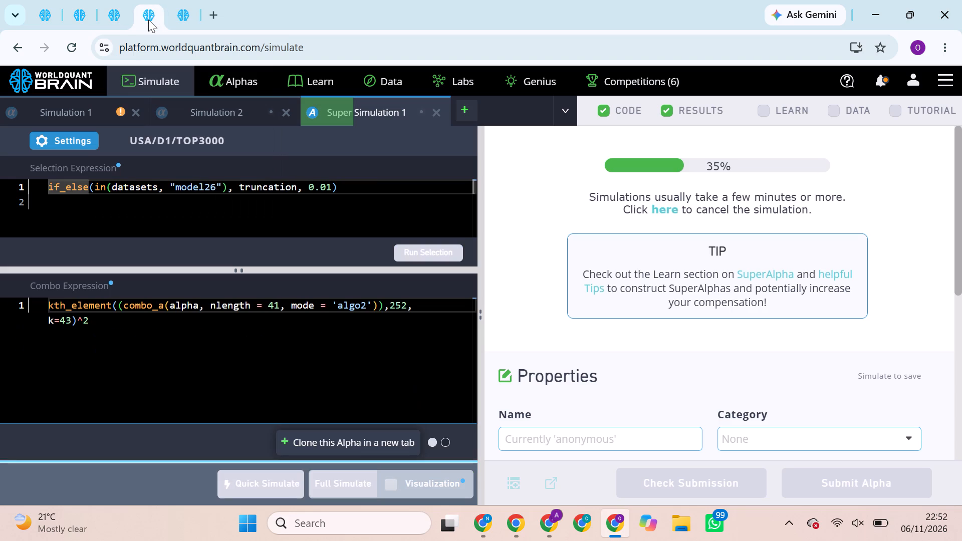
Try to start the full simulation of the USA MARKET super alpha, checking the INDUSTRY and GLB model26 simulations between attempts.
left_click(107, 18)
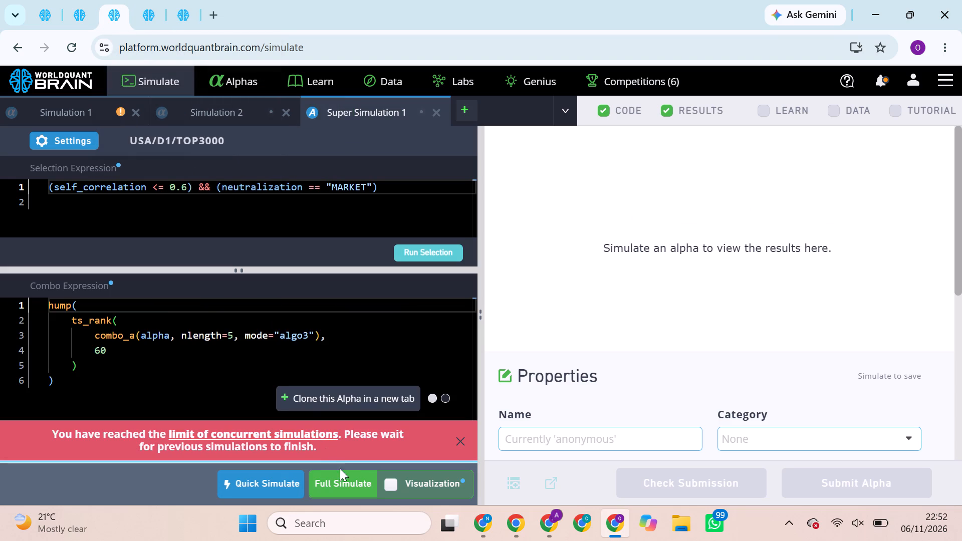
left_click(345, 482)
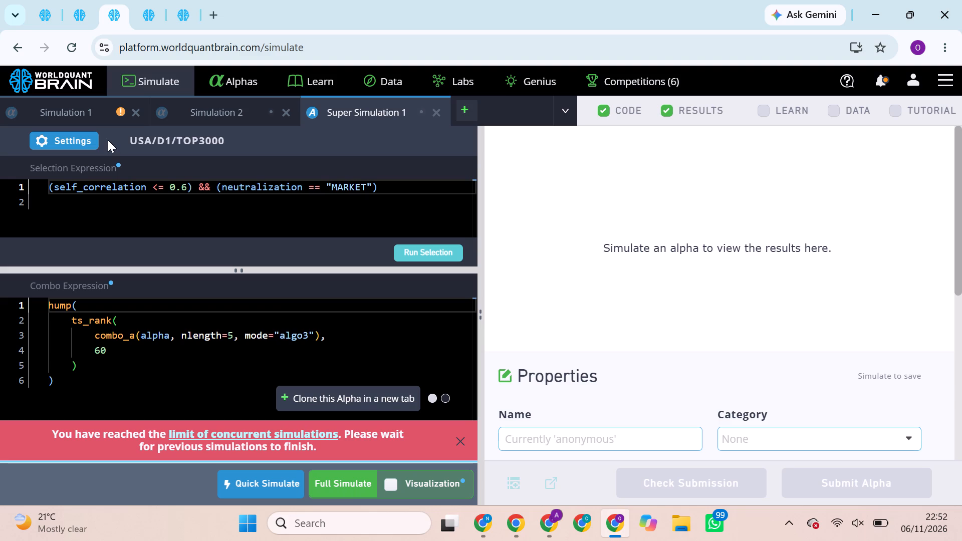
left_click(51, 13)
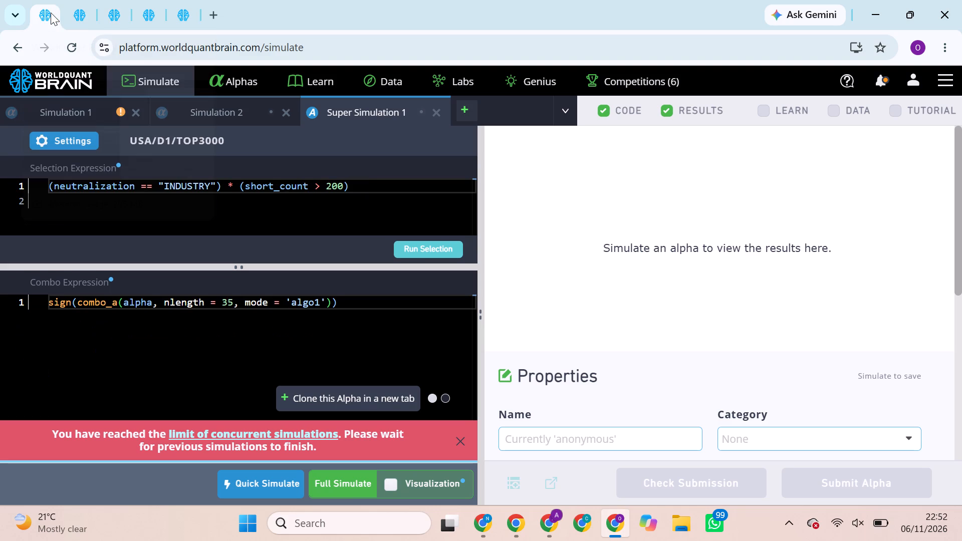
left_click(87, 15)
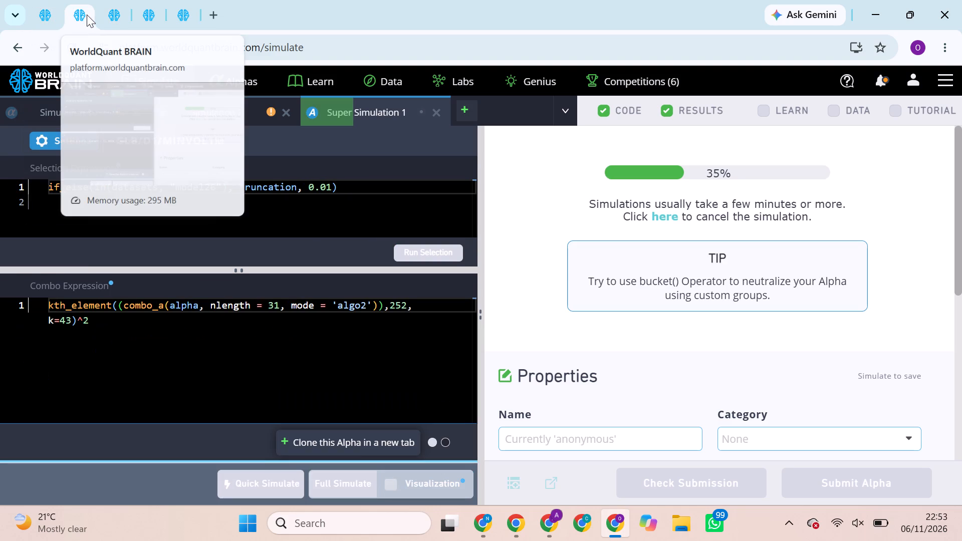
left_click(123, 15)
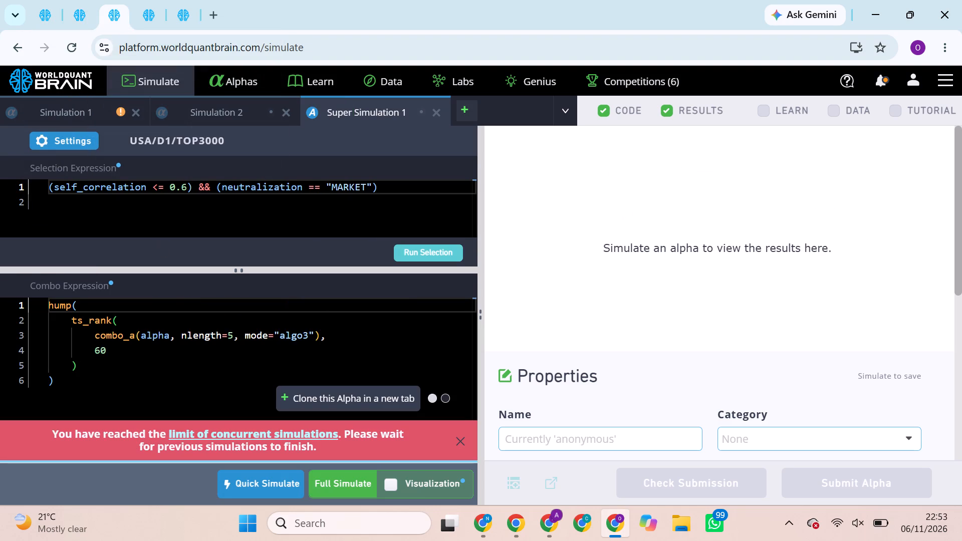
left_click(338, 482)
Start the full simulation of the USA INDUSTRY super alpha with nlength 35.
left_click(45, 16)
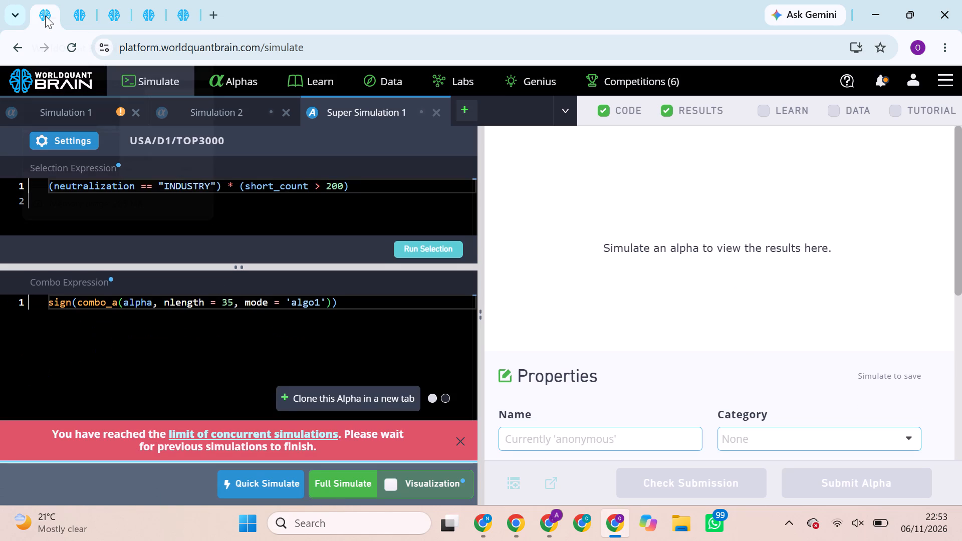
left_click(75, 9)
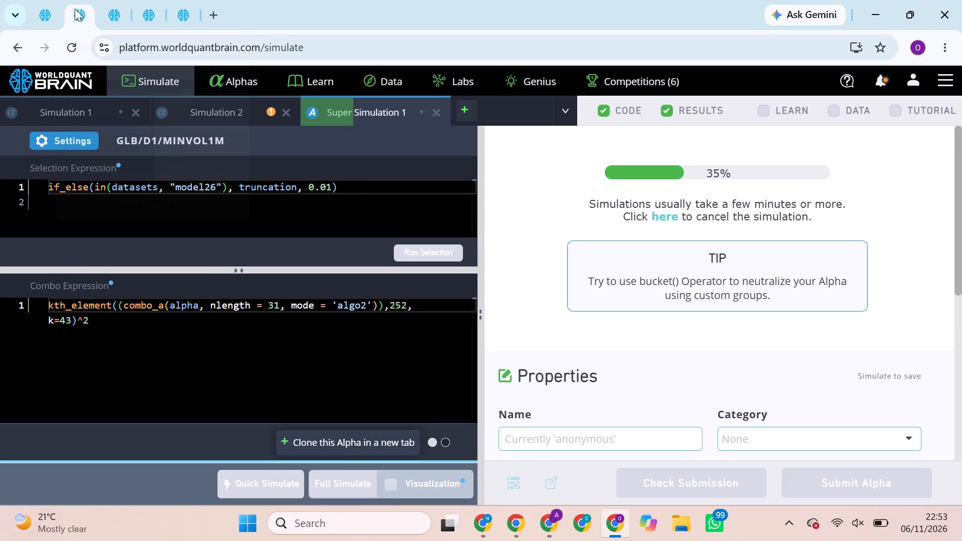
left_click(47, 14)
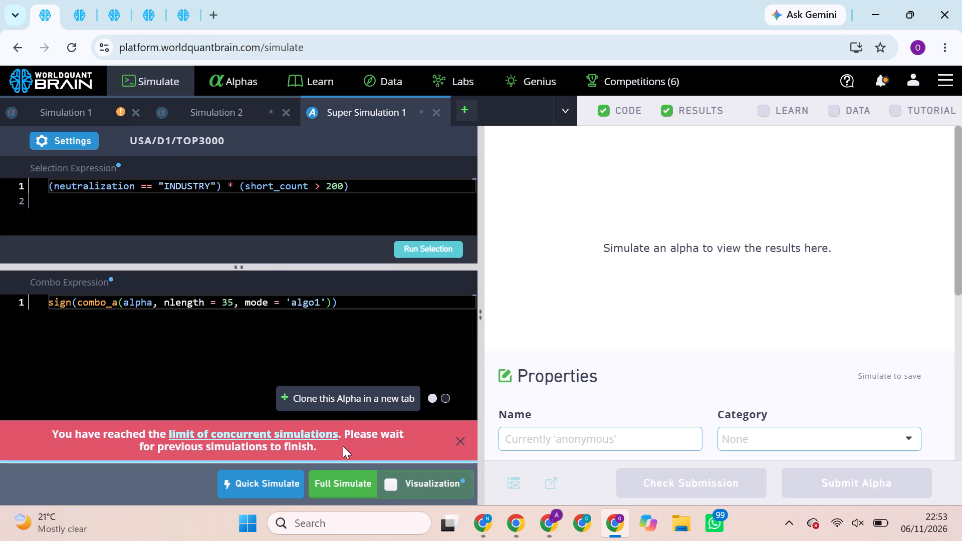
left_click(340, 481)
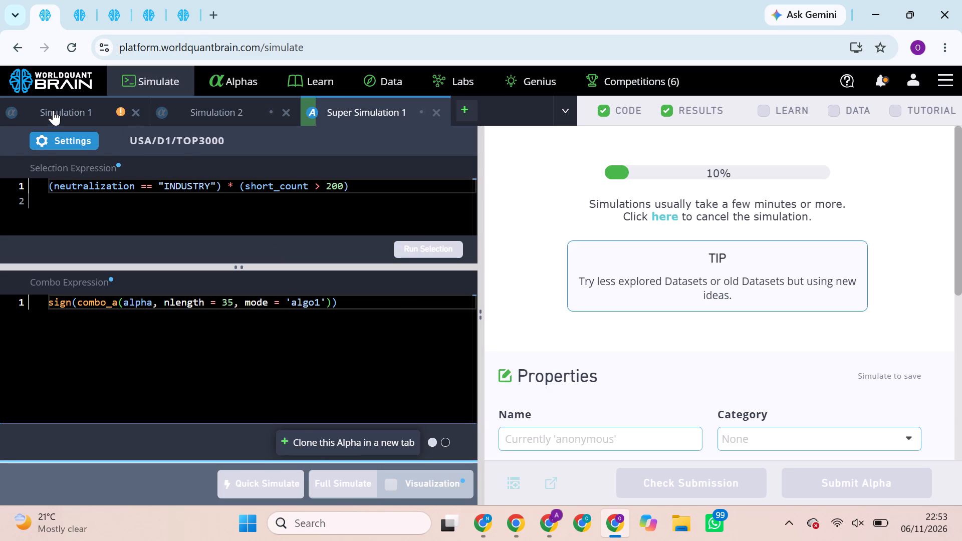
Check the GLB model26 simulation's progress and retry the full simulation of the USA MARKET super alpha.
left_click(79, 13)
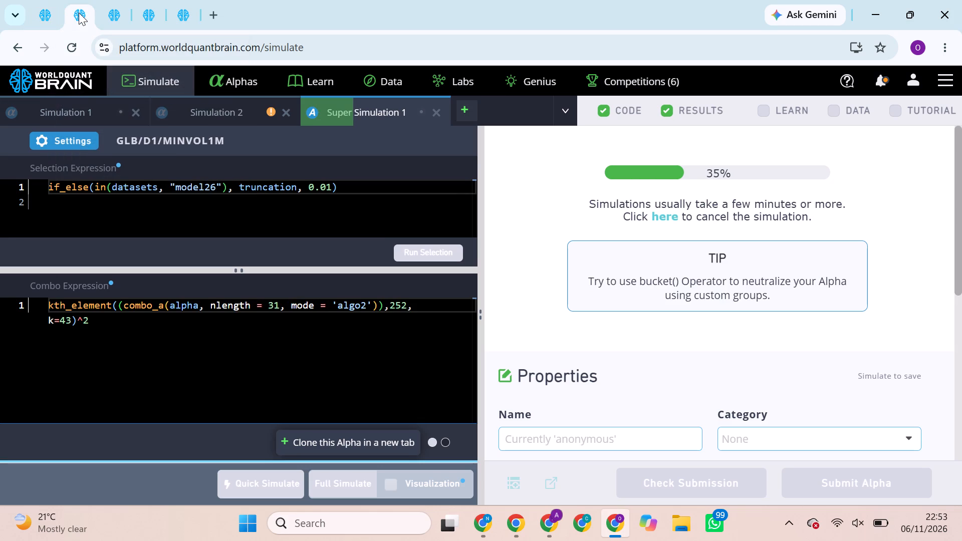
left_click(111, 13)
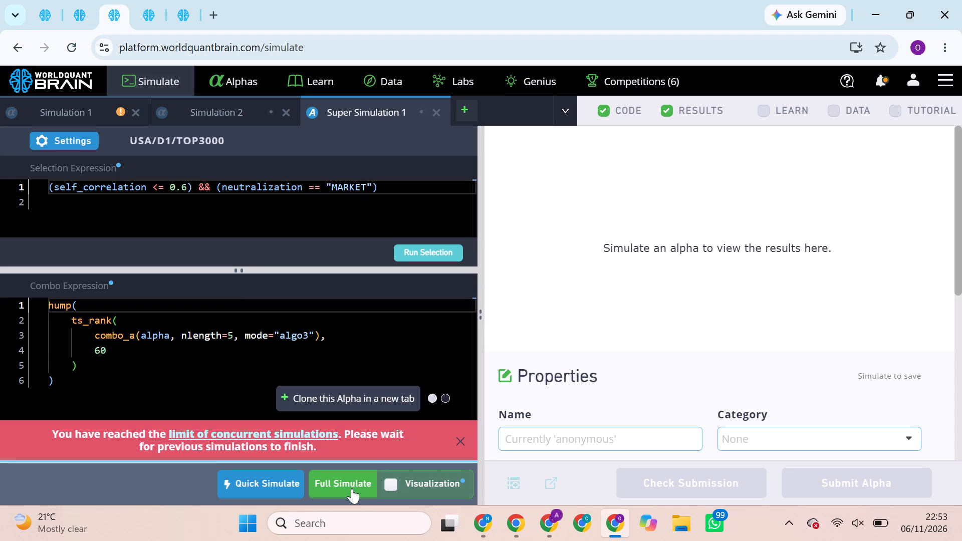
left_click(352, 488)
Review the USA model26 super alpha's PnL chart, IS Summary and Correlation sections for nlength 41.
left_click(148, 19)
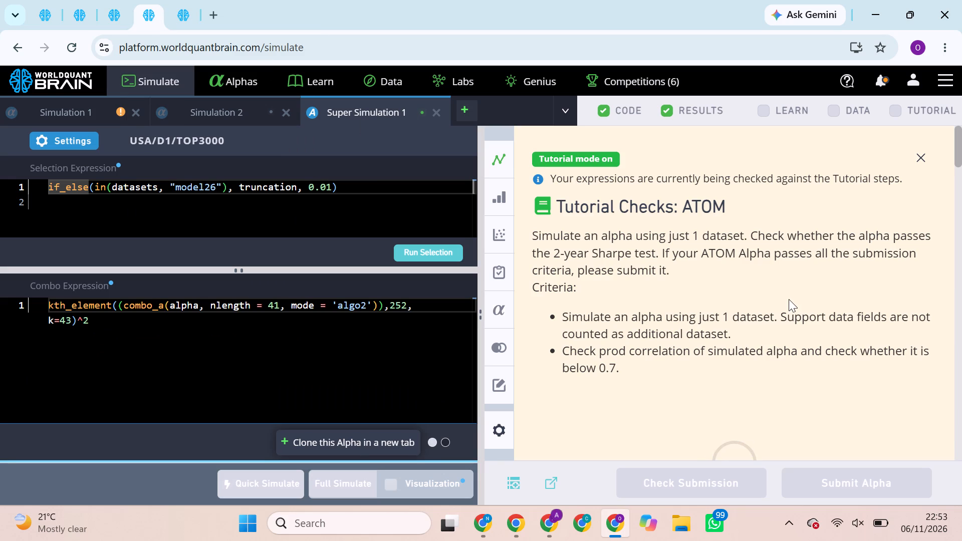
scroll(789, 299, "down", 5)
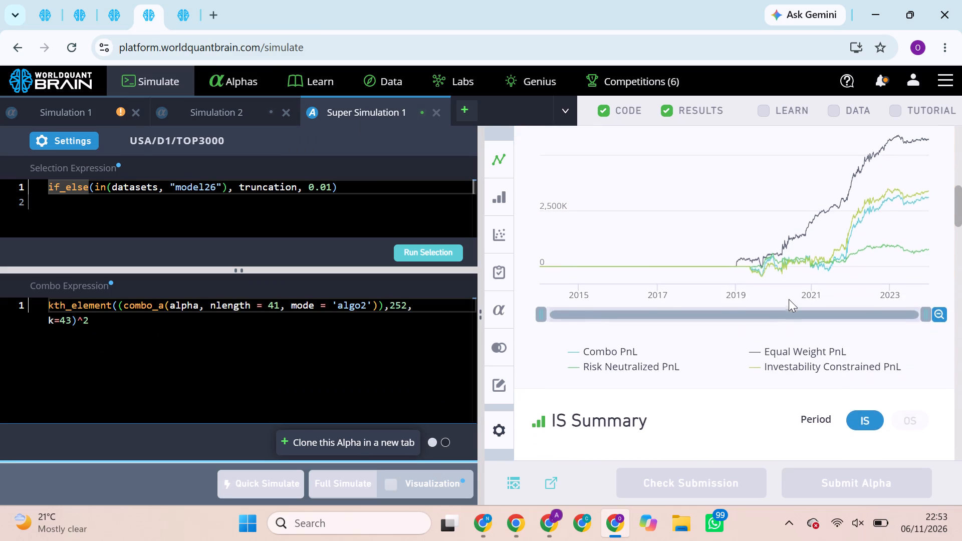
scroll(789, 299, "down", 1)
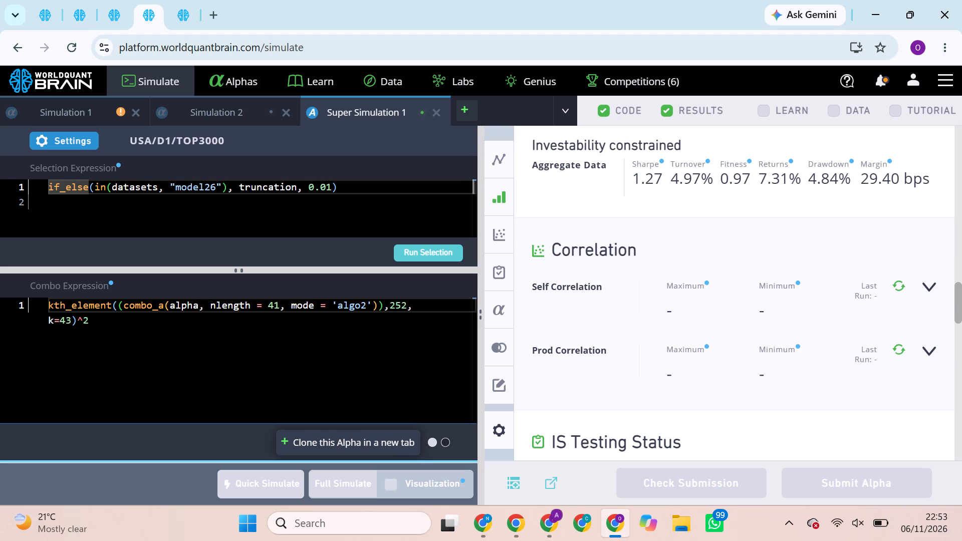
Set the USA model26 super simulation's neutralization to Statistical and apply the settings.
left_click(65, 138)
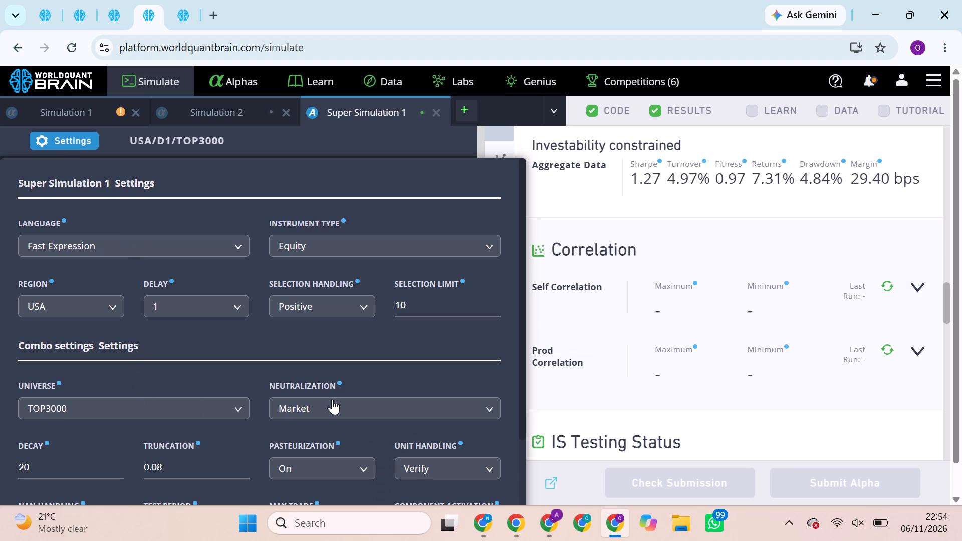
left_click(342, 401)
scroll(297, 460, "down", 1)
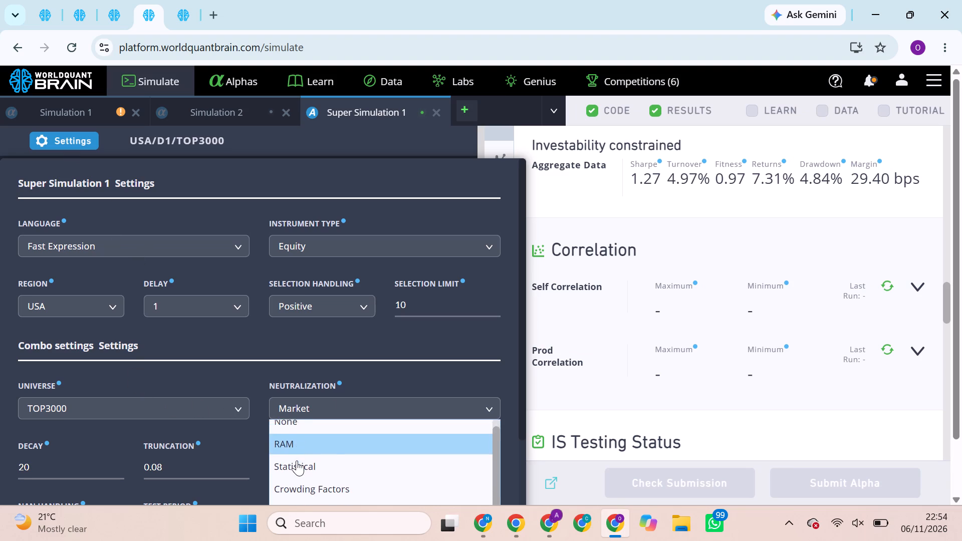
scroll(297, 460, "down", 1)
left_click(294, 449)
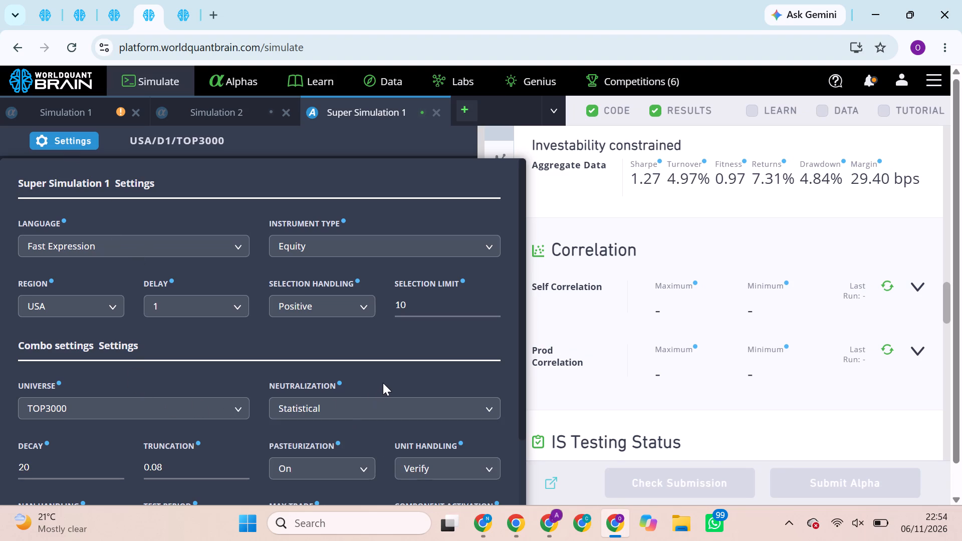
scroll(383, 383, "down", 5)
left_click(418, 469)
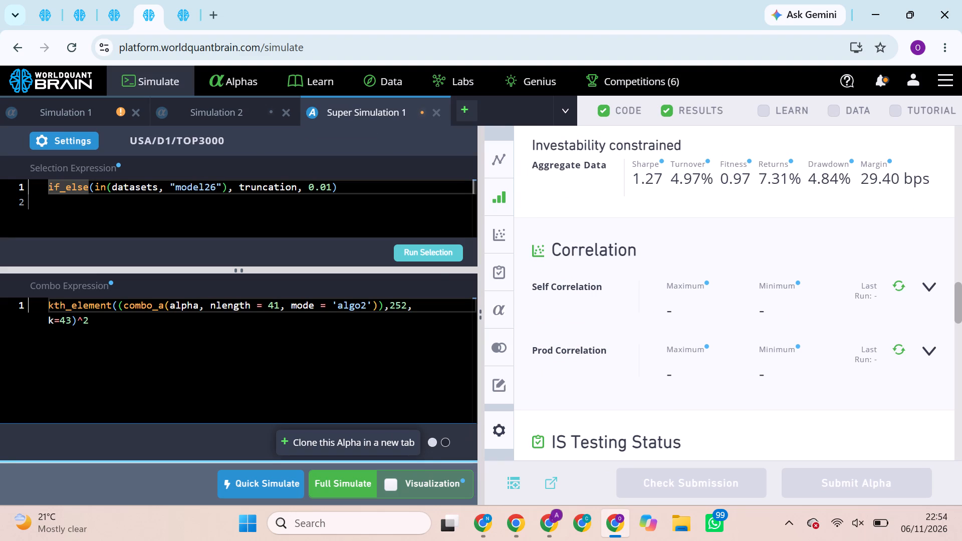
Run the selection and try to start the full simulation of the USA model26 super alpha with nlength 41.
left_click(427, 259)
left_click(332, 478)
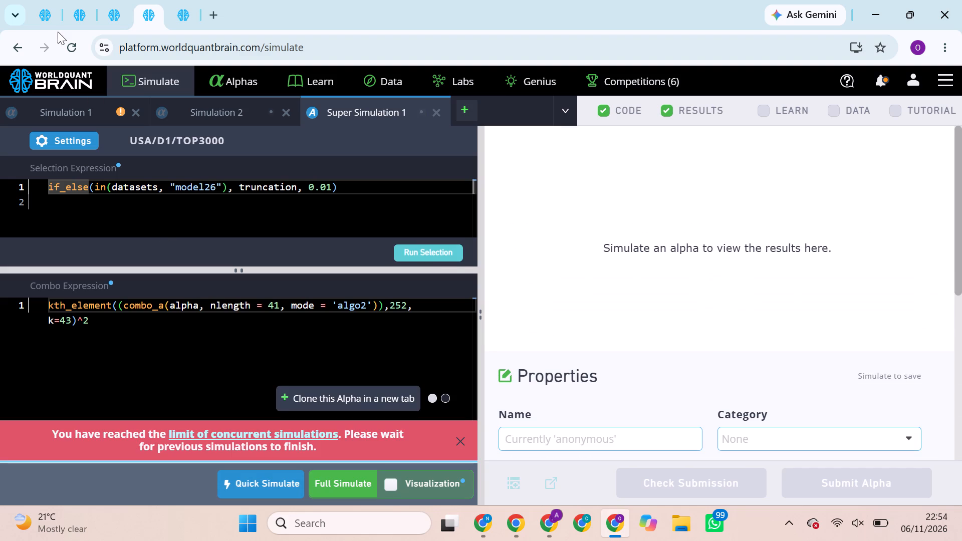
Check the progress of the INDUSTRY and GLB model26 simulations and start the full simulation of the USA MARKET super alpha with nlength 5.
left_click(42, 8)
left_click(70, 18)
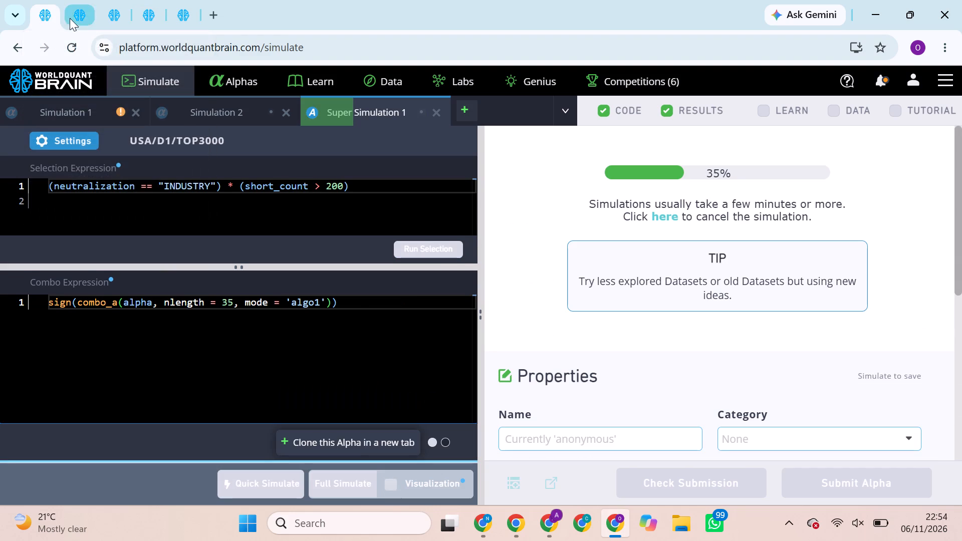
left_click(118, 13)
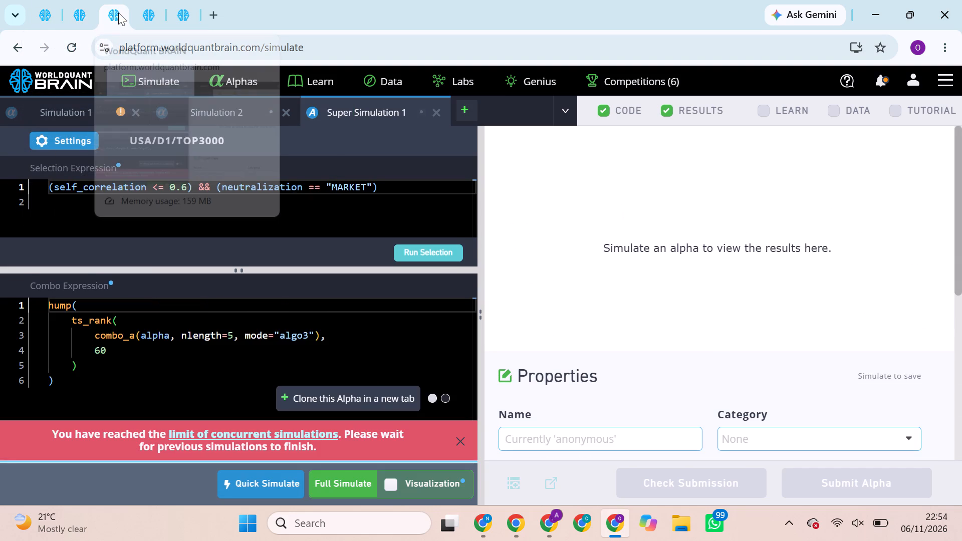
left_click(360, 494)
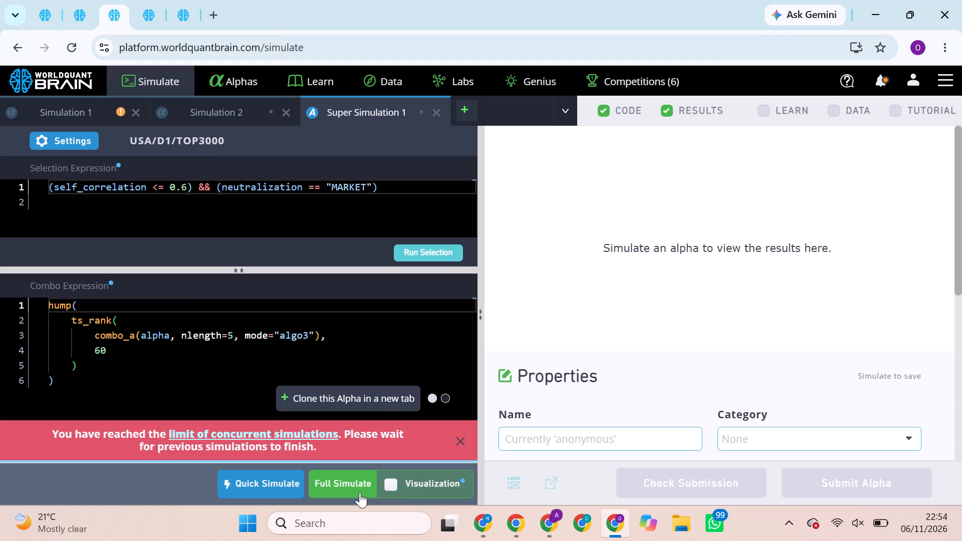
left_click(357, 490)
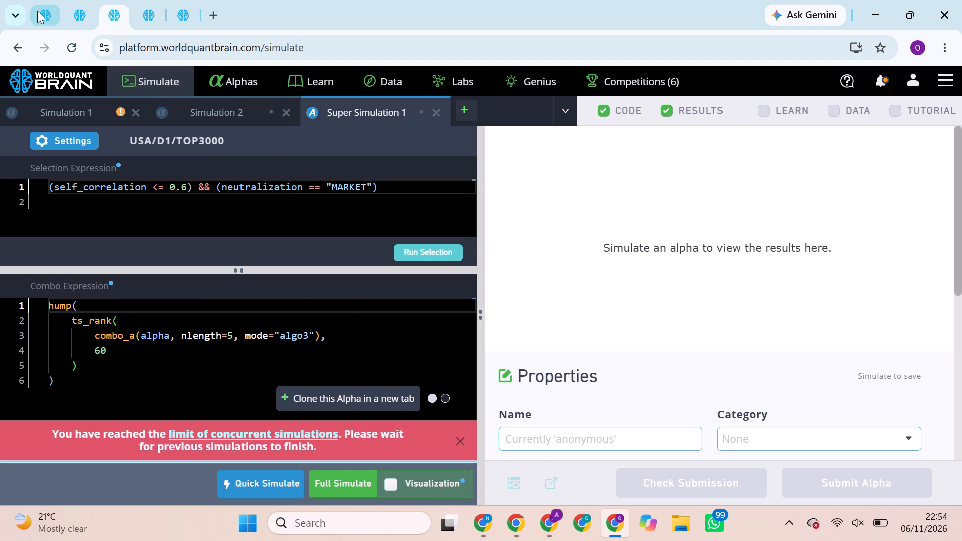
left_click(39, 13)
left_click(76, 11)
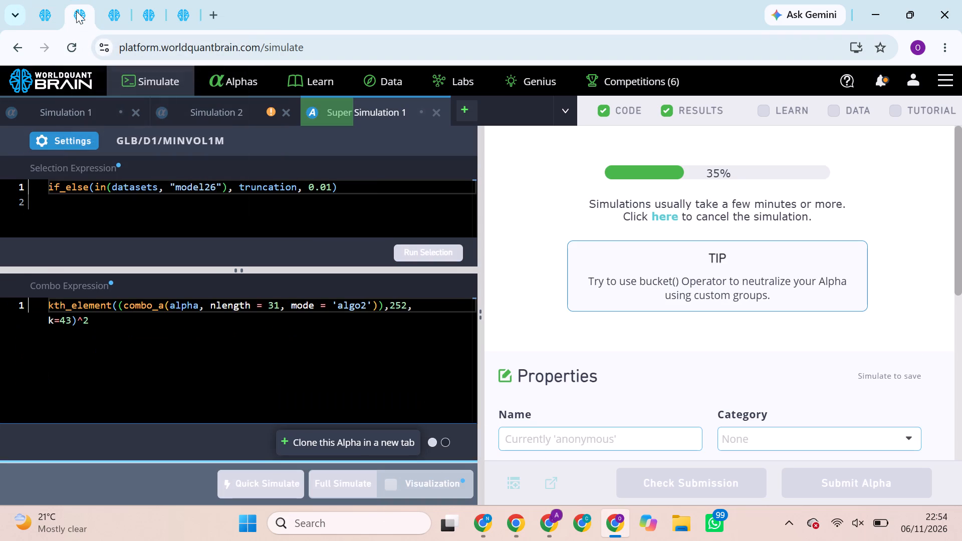
left_click(115, 9)
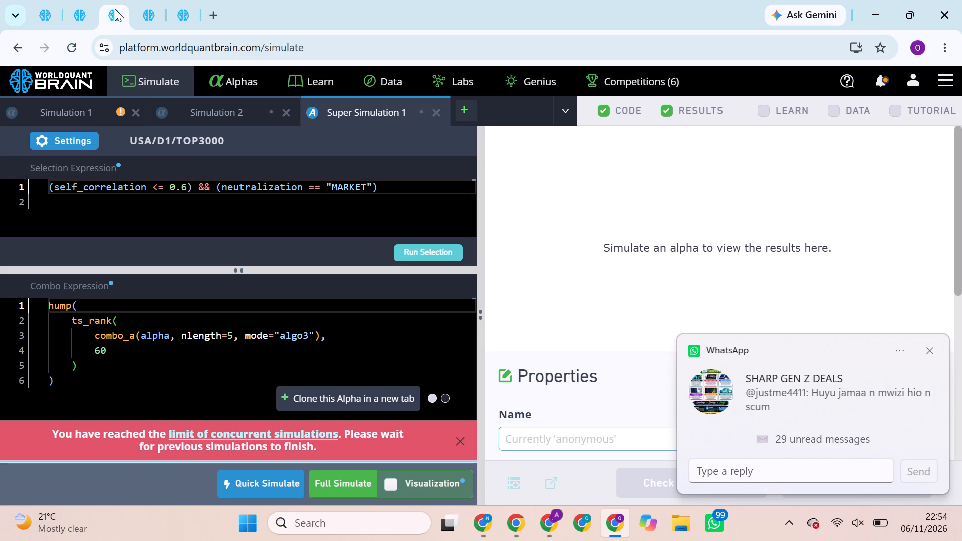
left_click(359, 483)
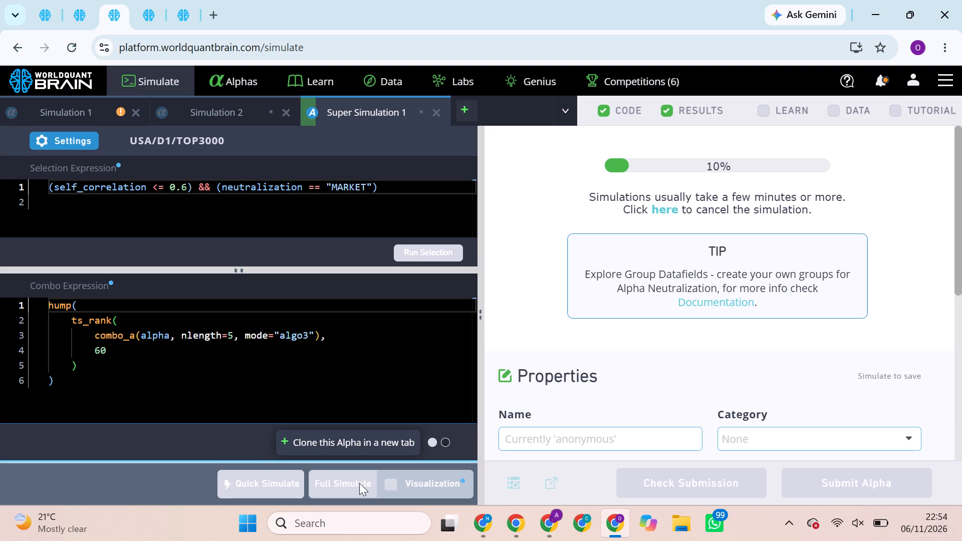
Rerun the selection and retry the full simulation of the USA model26 super alpha with nlength 41.
left_click(72, 17)
left_click(104, 14)
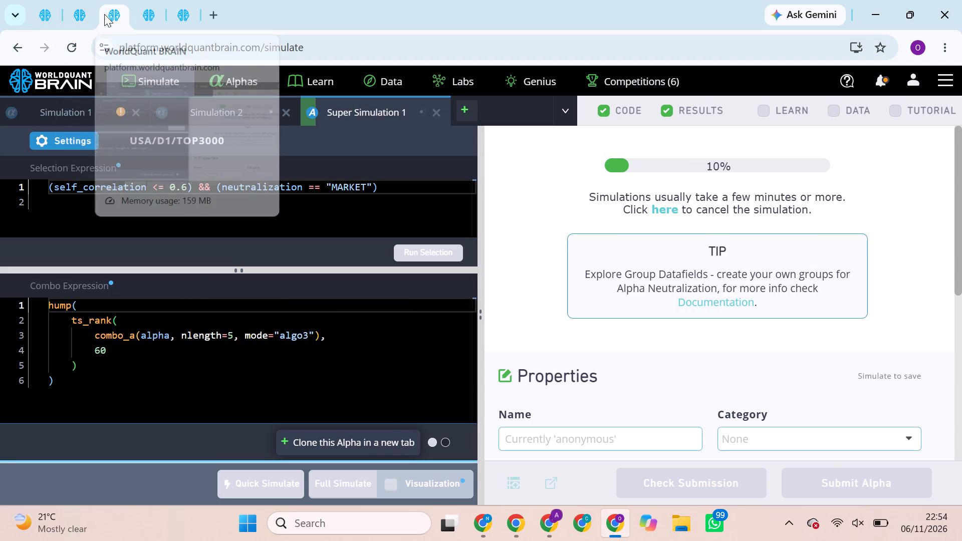
left_click(145, 7)
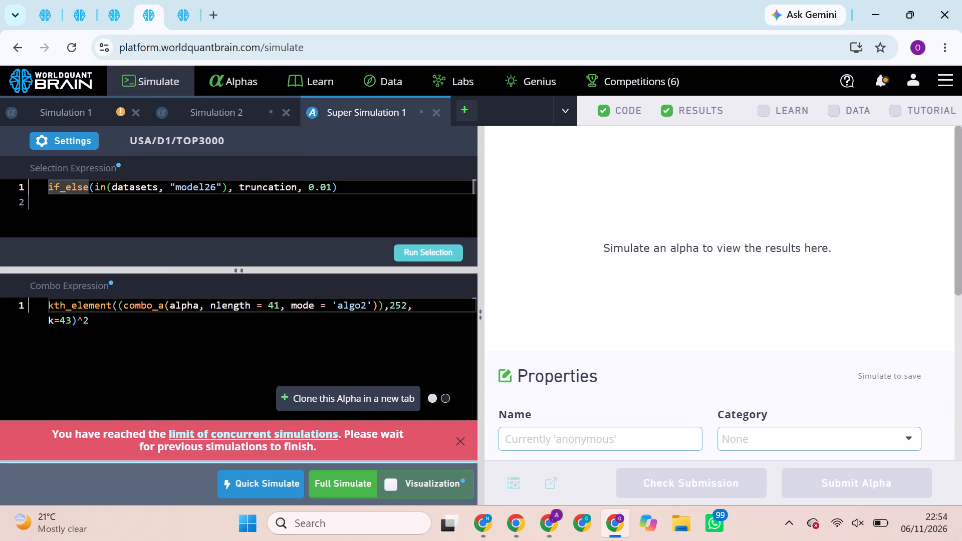
left_click(413, 255)
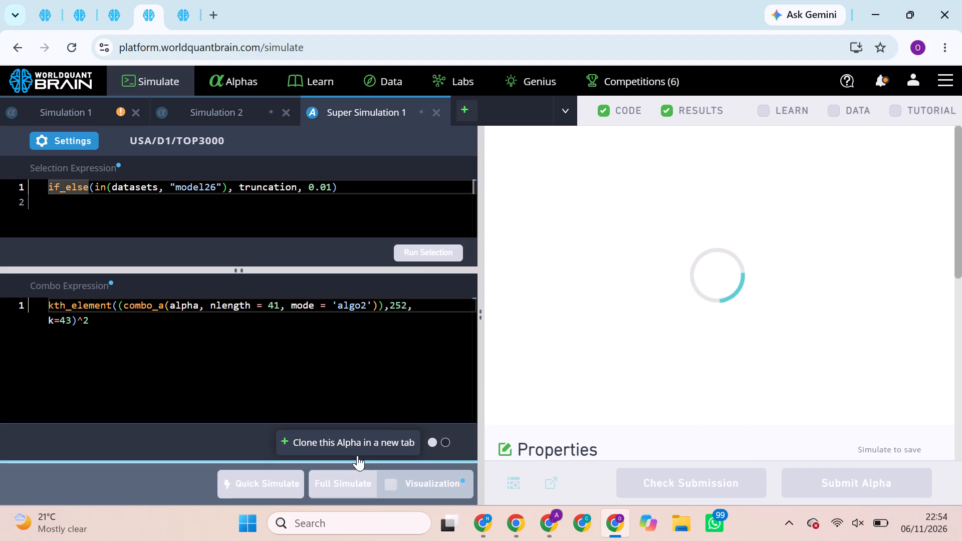
left_click(339, 480)
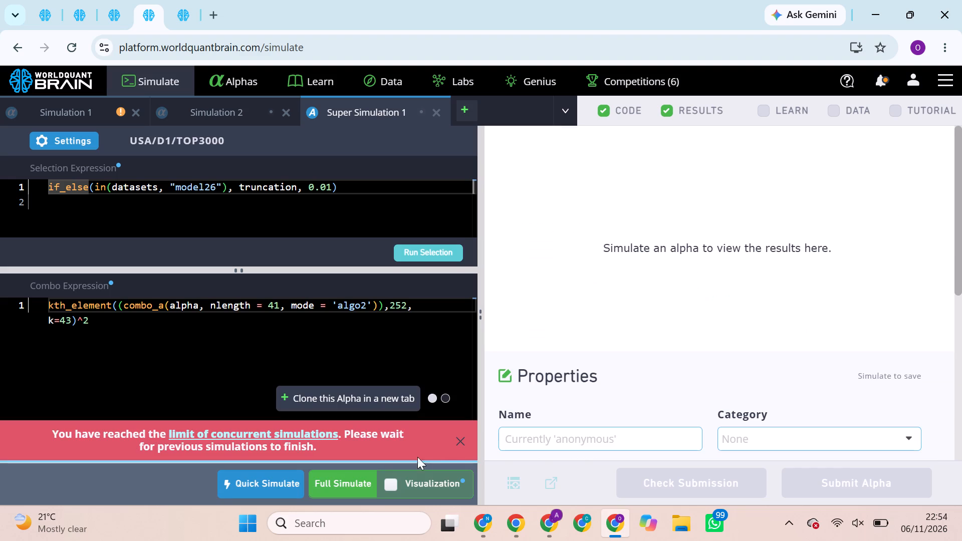
left_click(462, 442)
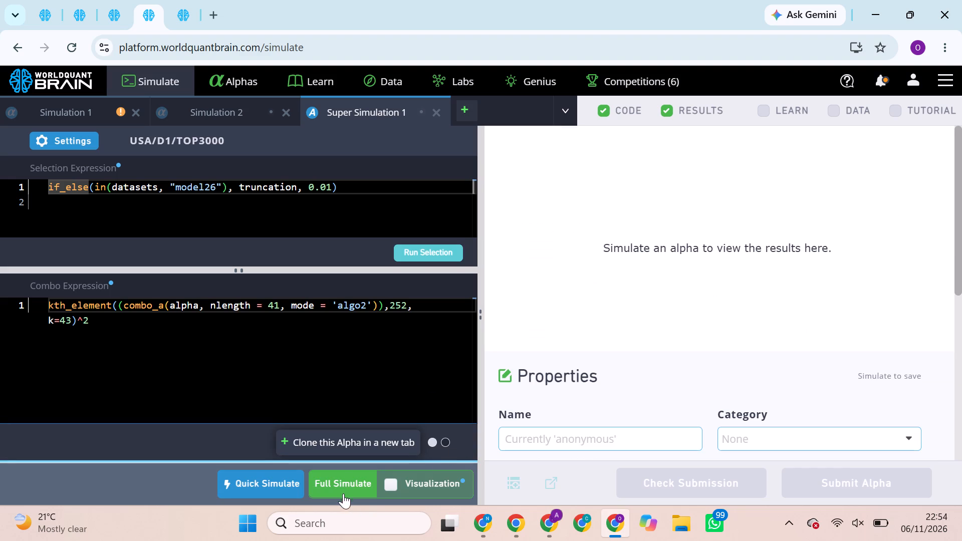
left_click(343, 490)
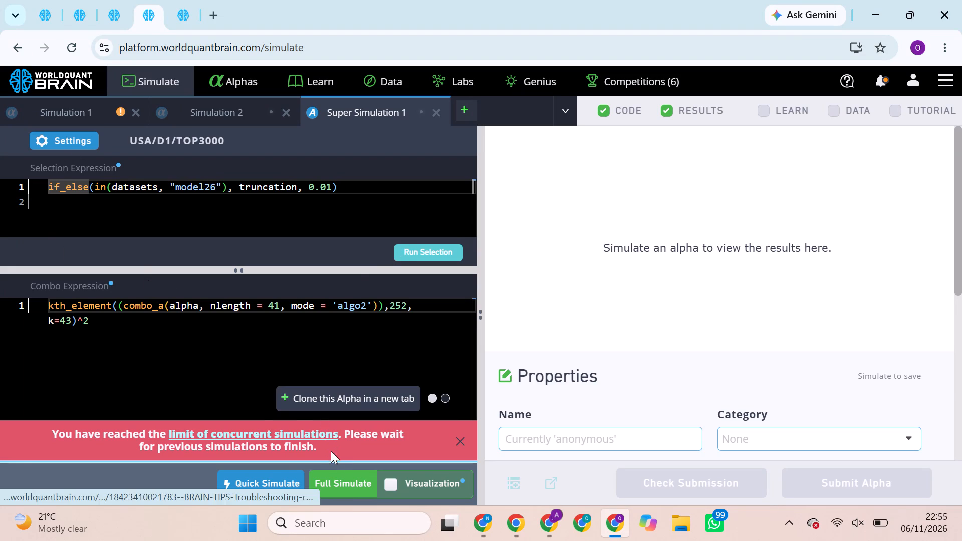
left_click(341, 474)
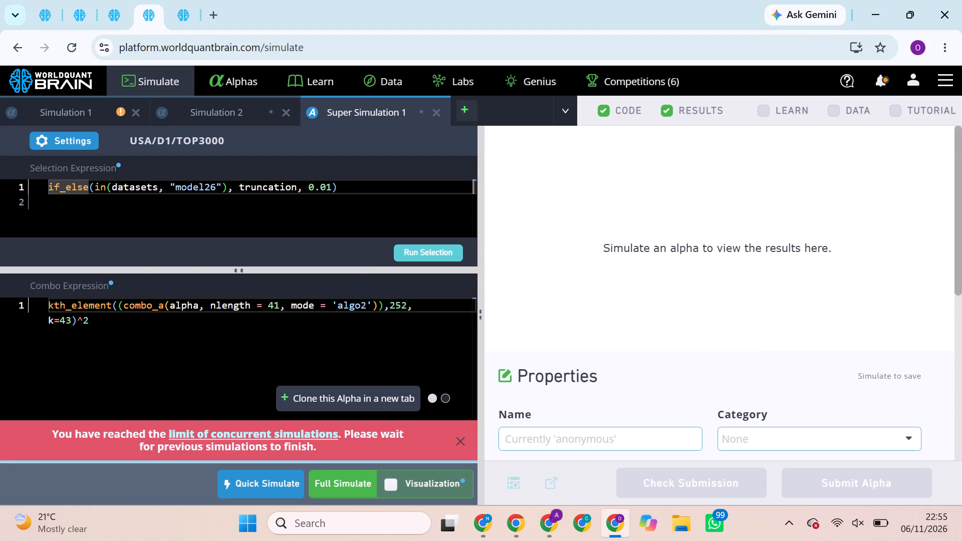
Review the USA INDUSTRY super alpha's results for nlength 35 and run its Prod Correlation check.
left_click(49, 12)
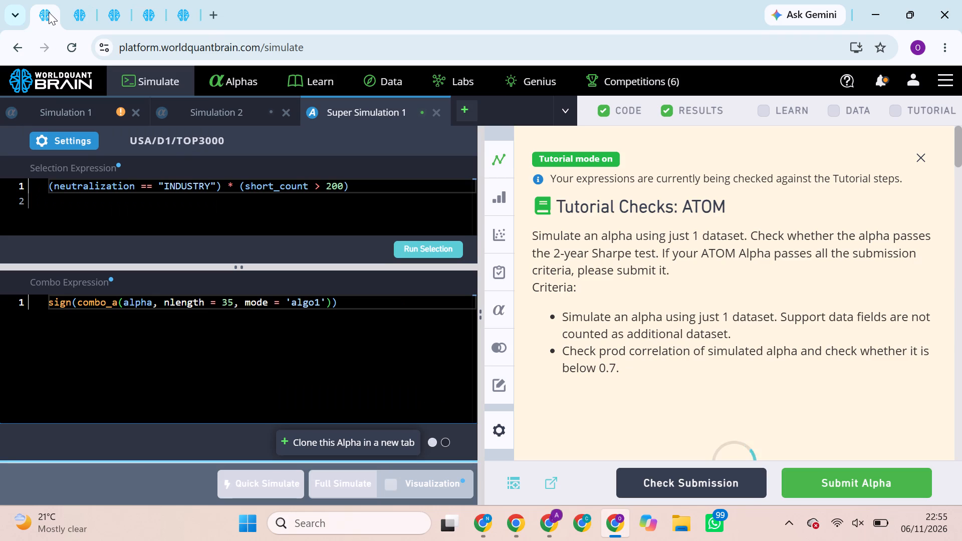
scroll(648, 212, "down", 4)
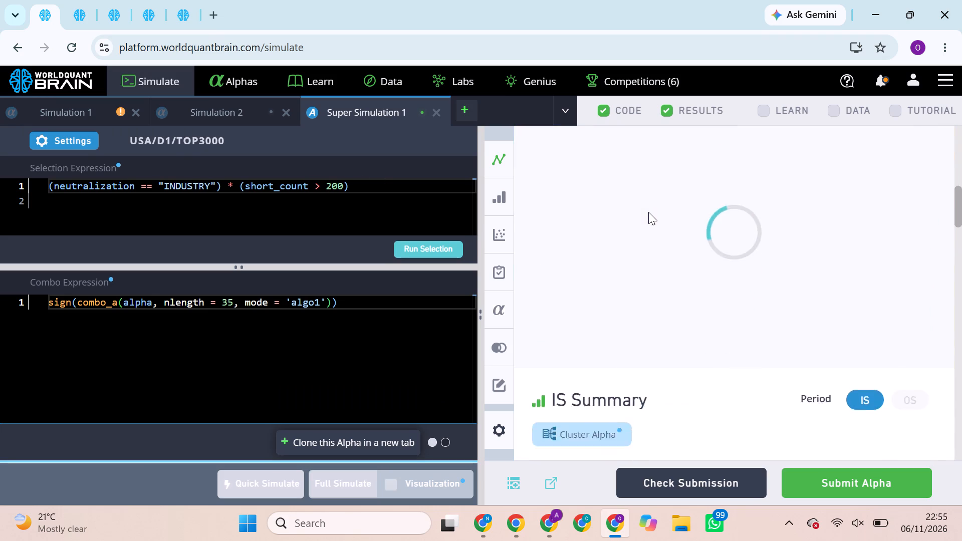
scroll(648, 212, "down", 7)
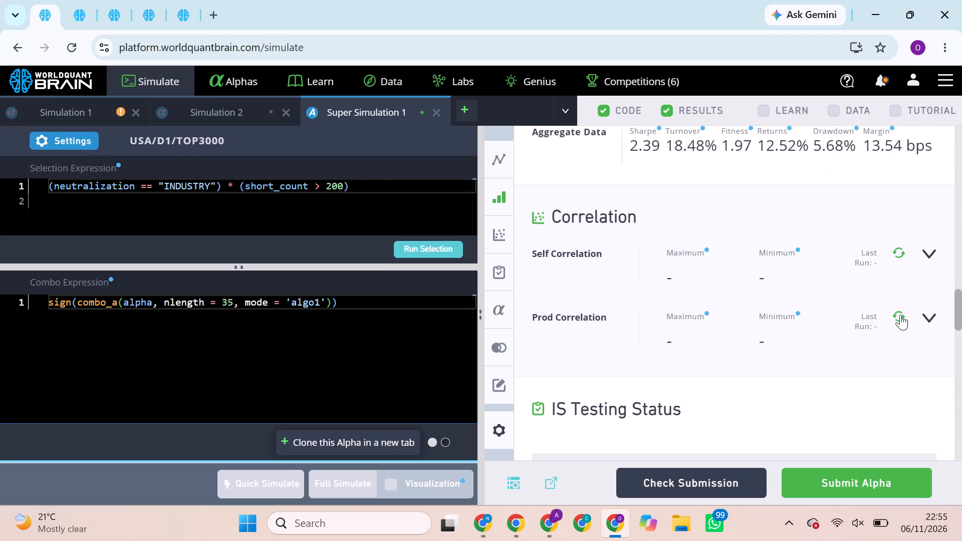
left_click(900, 315)
left_click_drag(900, 315, 892, 360)
left_click_drag(892, 360, 870, 362)
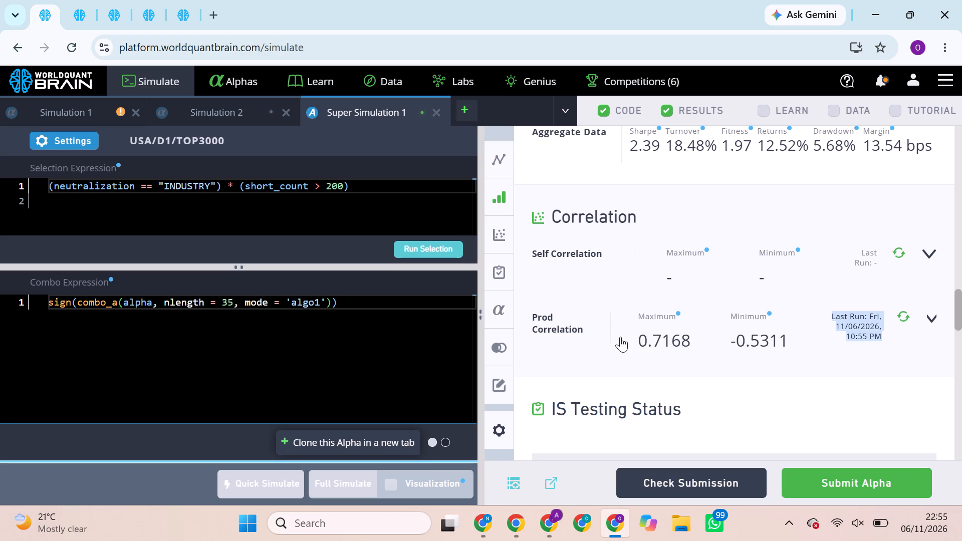
Set nlength to 31 in the USA INDUSTRY super alpha's combo expression and run its selection and full simulation.
left_click(224, 297)
left_click(228, 300)
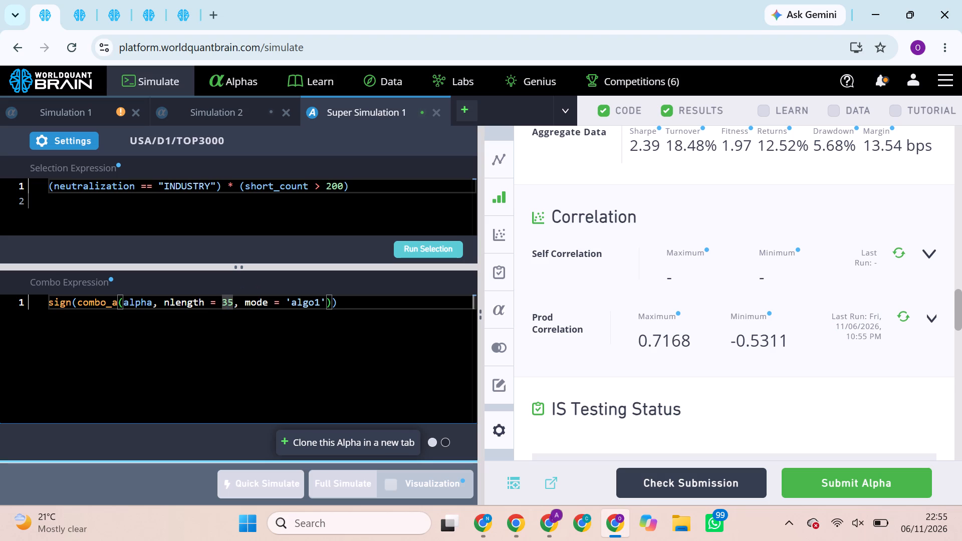
left_click(234, 301)
key("BackSpace")
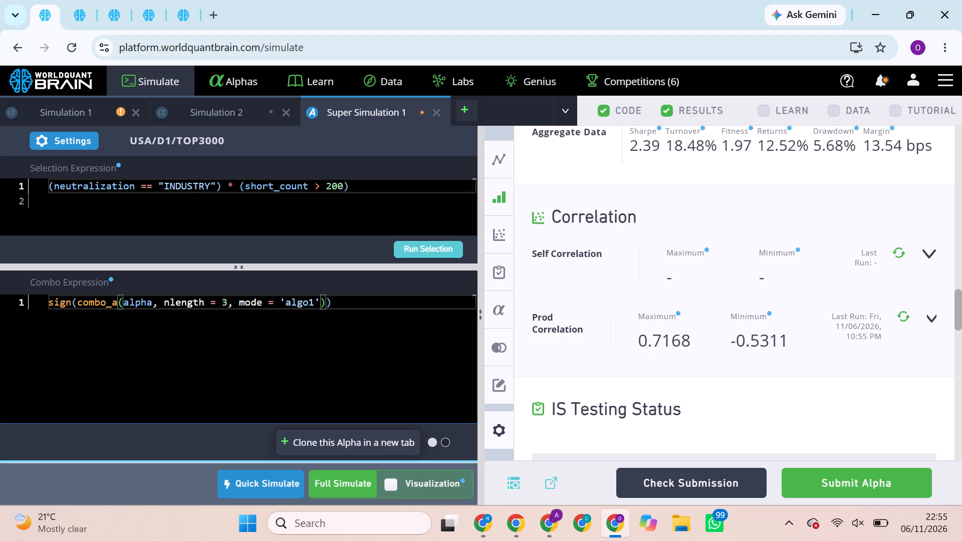
key("1")
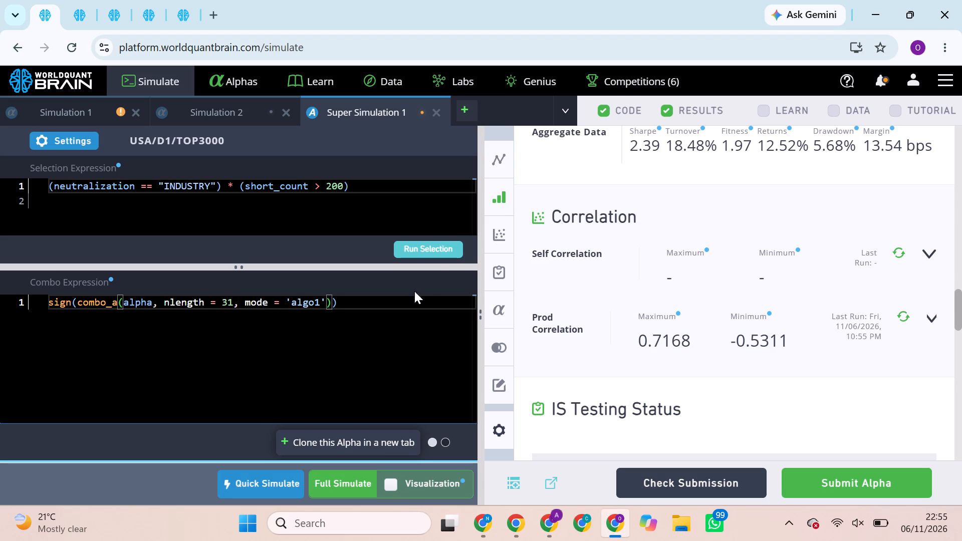
left_click(431, 245)
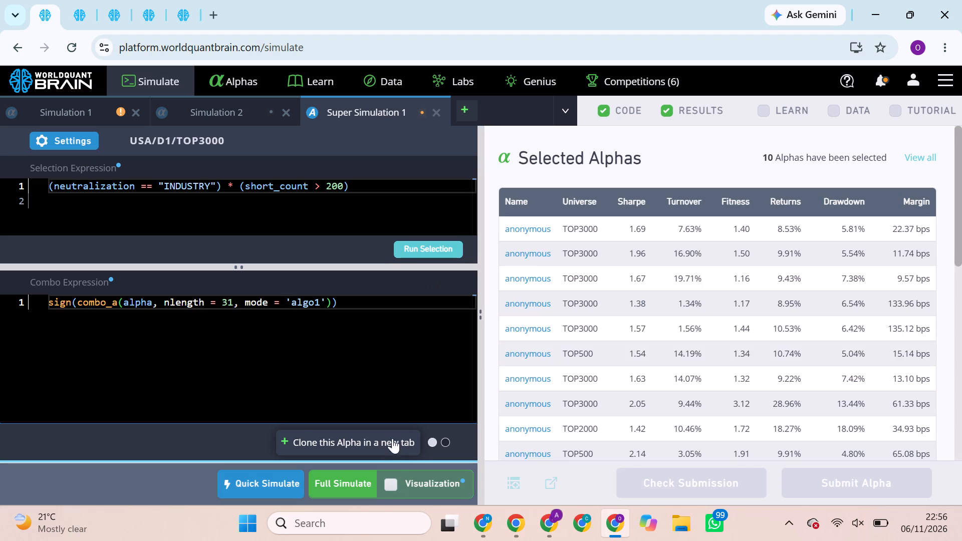
left_click(350, 486)
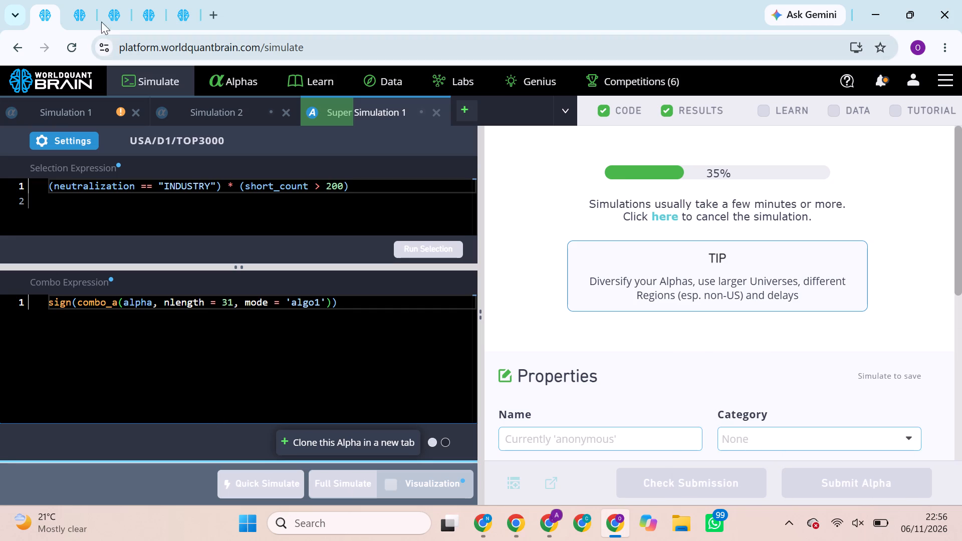
Check the running GLB model26 simulation, and review the USA MARKET super alpha's results for nlength 5 through its Correlation section.
left_click(76, 10)
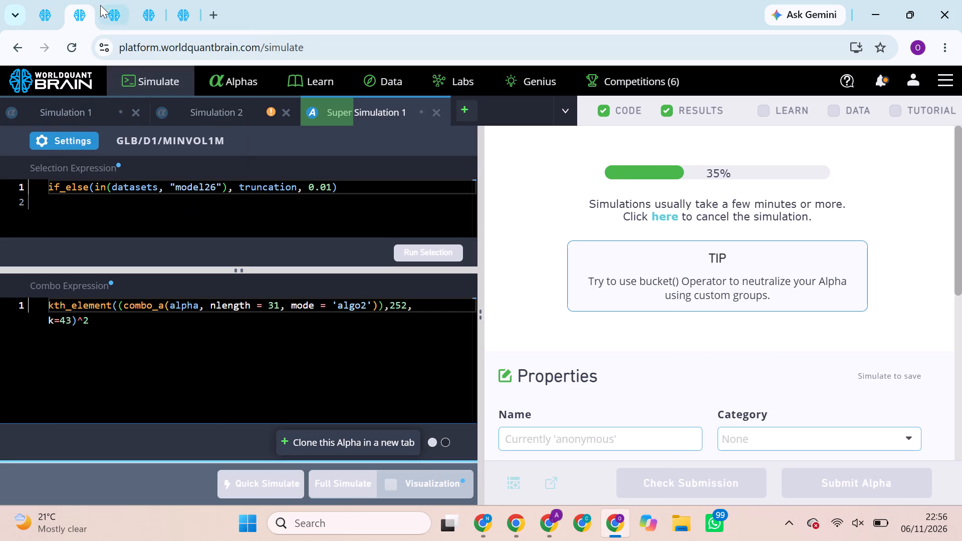
left_click(105, 5)
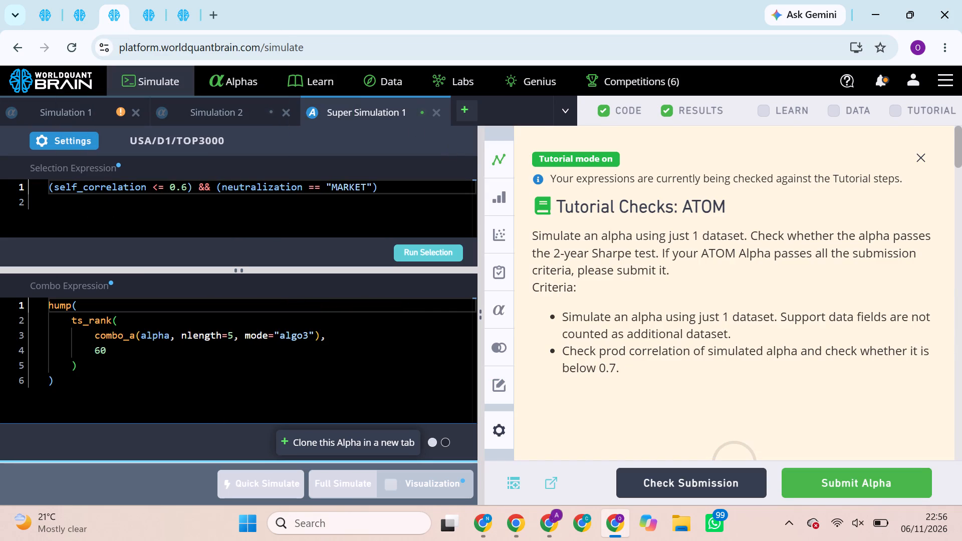
scroll(708, 211, "down", 6)
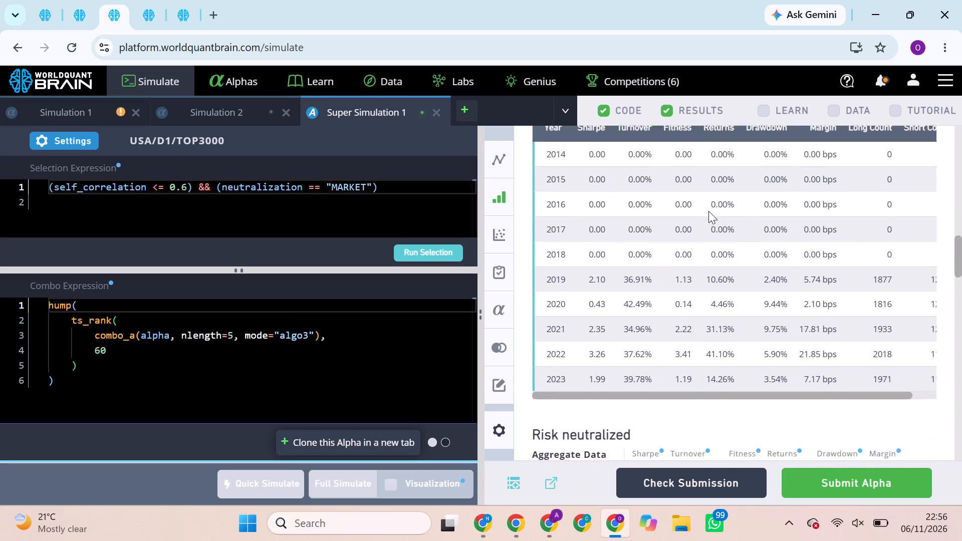
scroll(708, 211, "down", 4)
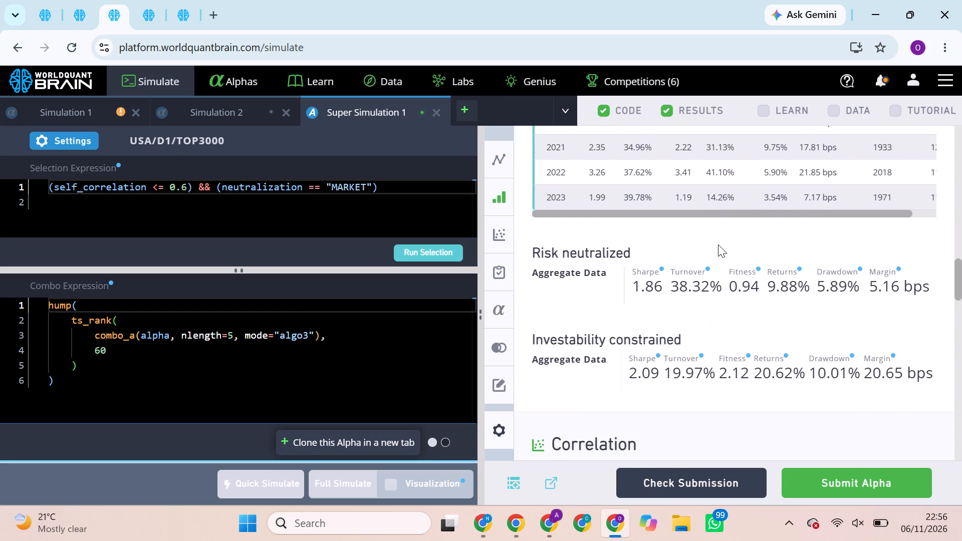
scroll(718, 244, "down", 2)
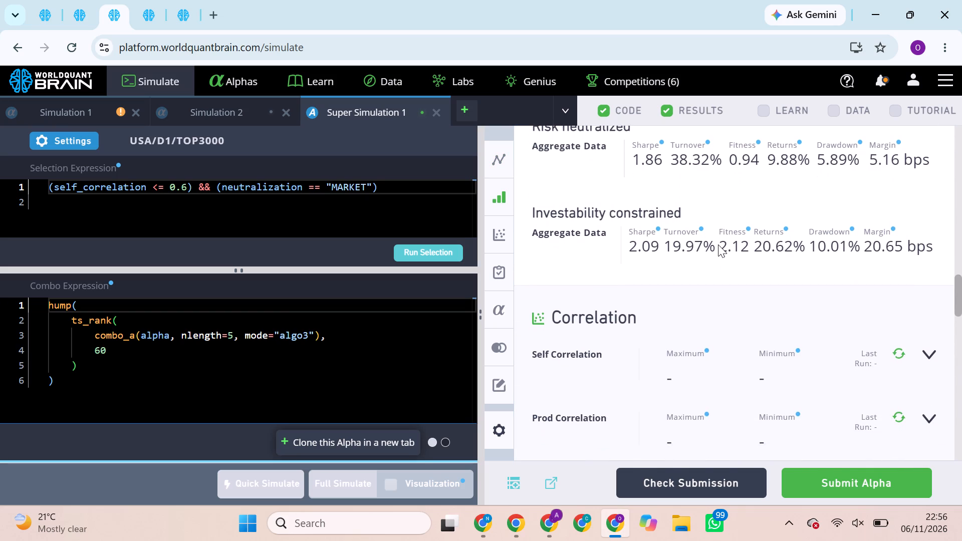
scroll(718, 244, "down", 1)
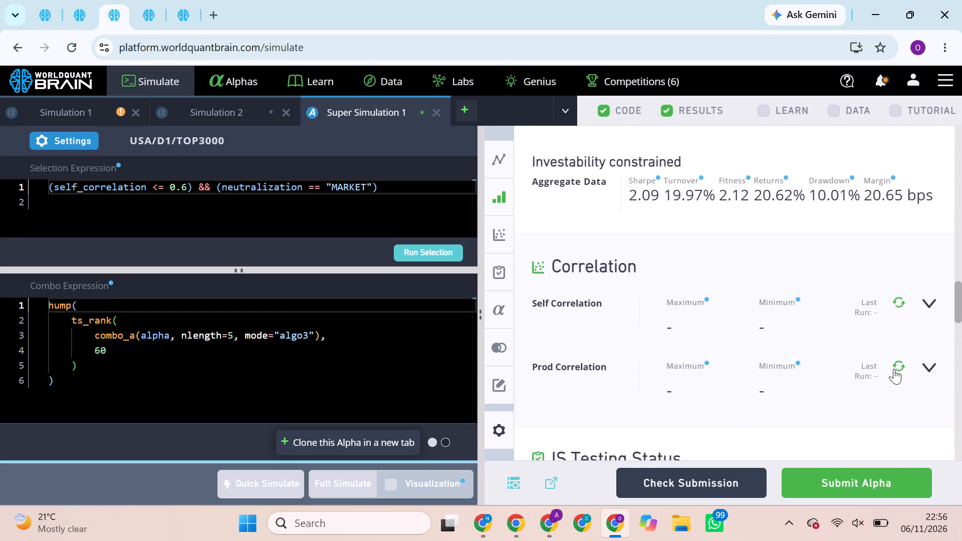
Run the Prod Correlation check for the USA MARKET super alpha that uses the hump and ts_rank combo.
left_click(894, 367)
Set the USA MARKET super simulation's neutralization to Market and apply the settings.
double_click(341, 178)
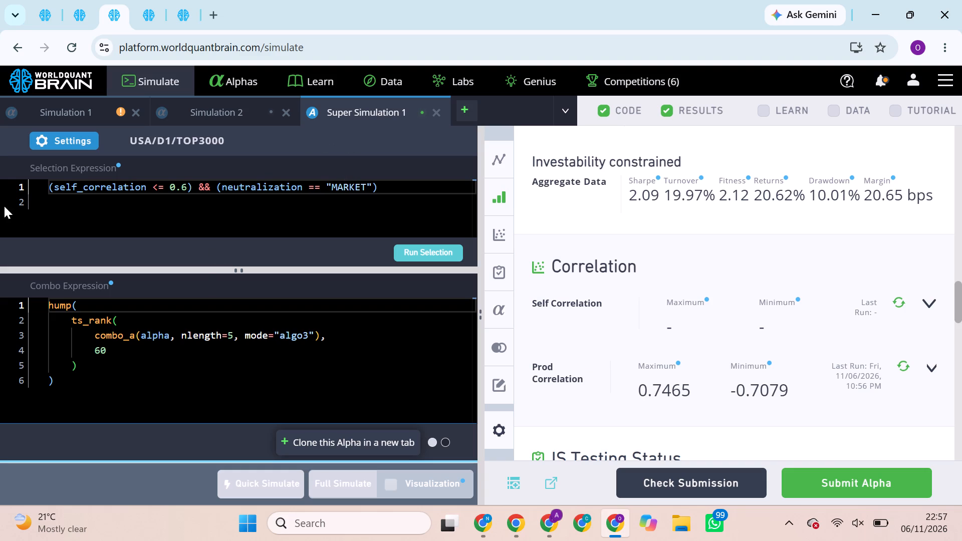
left_click(61, 138)
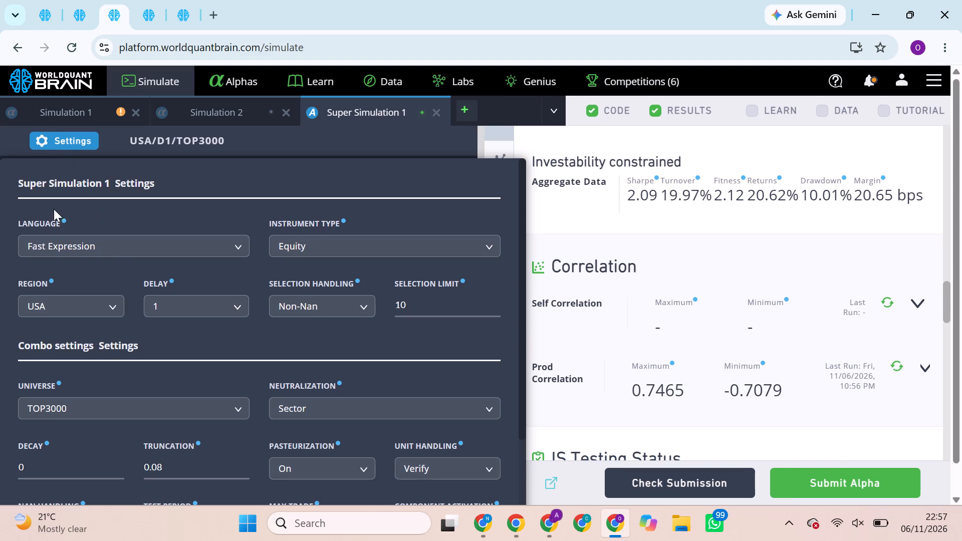
left_click(325, 413)
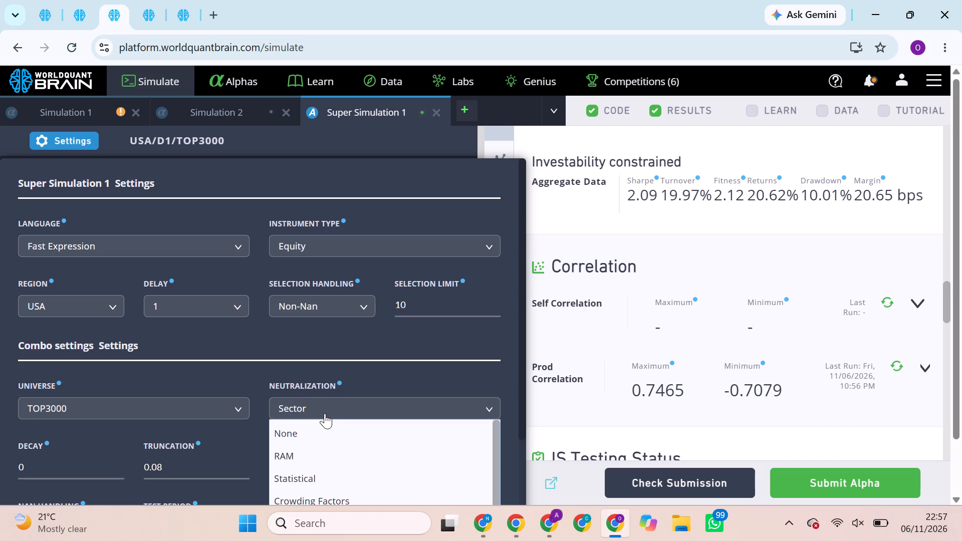
scroll(325, 449, "down", 2)
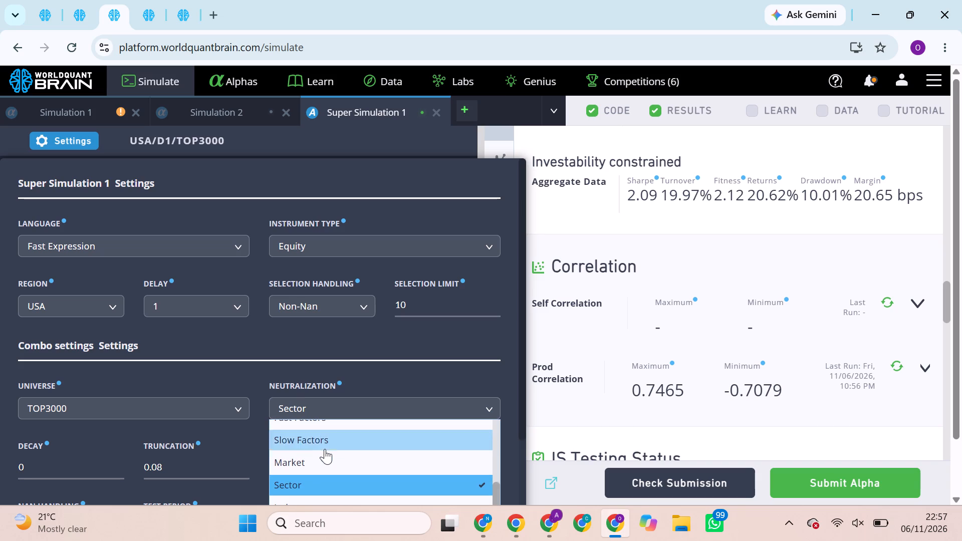
left_click(312, 458)
scroll(367, 460, "down", 2)
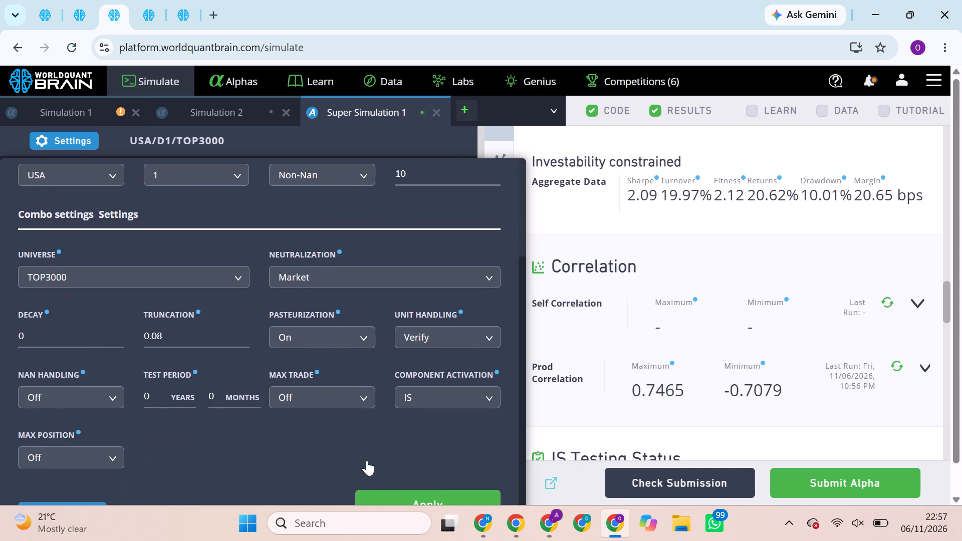
scroll(367, 460, "down", 2)
left_click(428, 466)
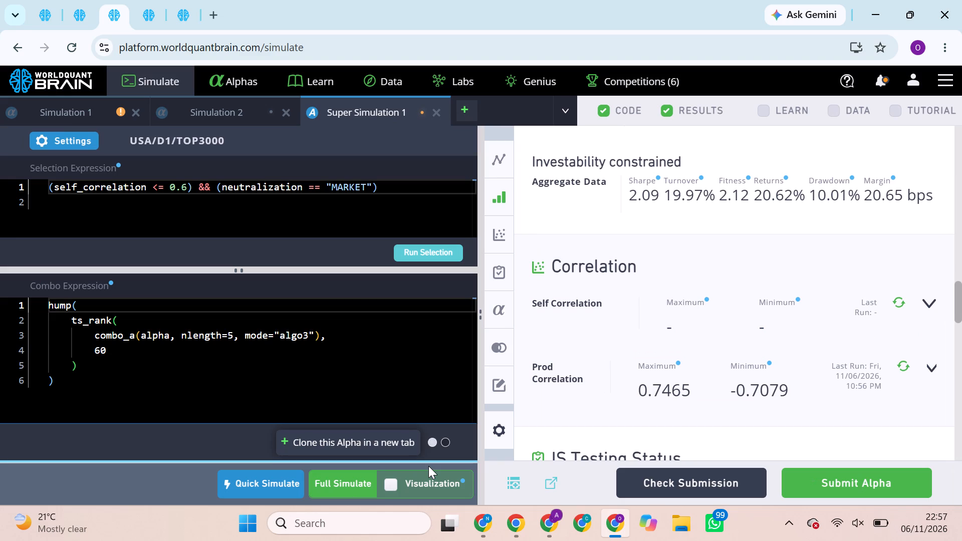
Run the USA MARKET selection and start its full simulation with the Market neutralization.
left_click(429, 248)
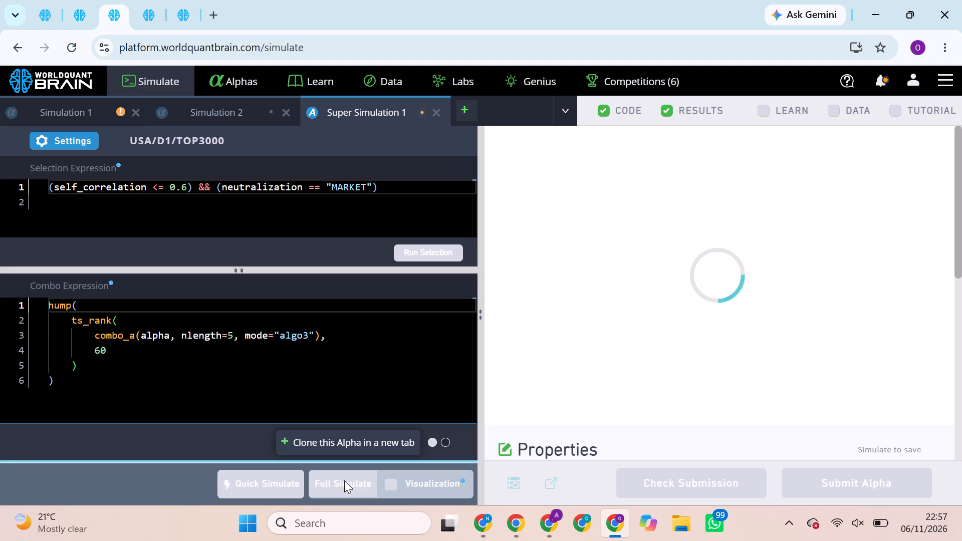
left_click(344, 480)
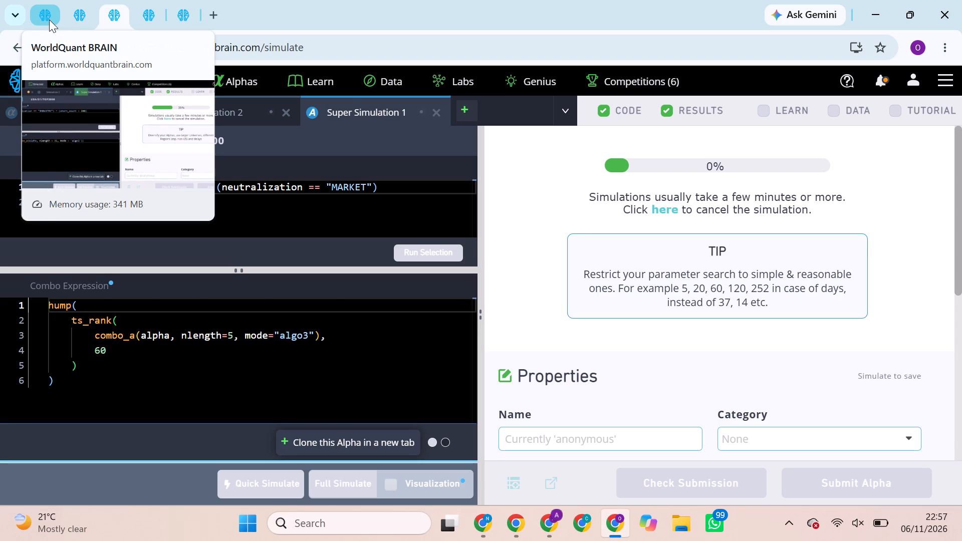
Check the progress of the running simulations and retry the full simulation of the USA model26 super alpha with nlength 41.
left_click(49, 20)
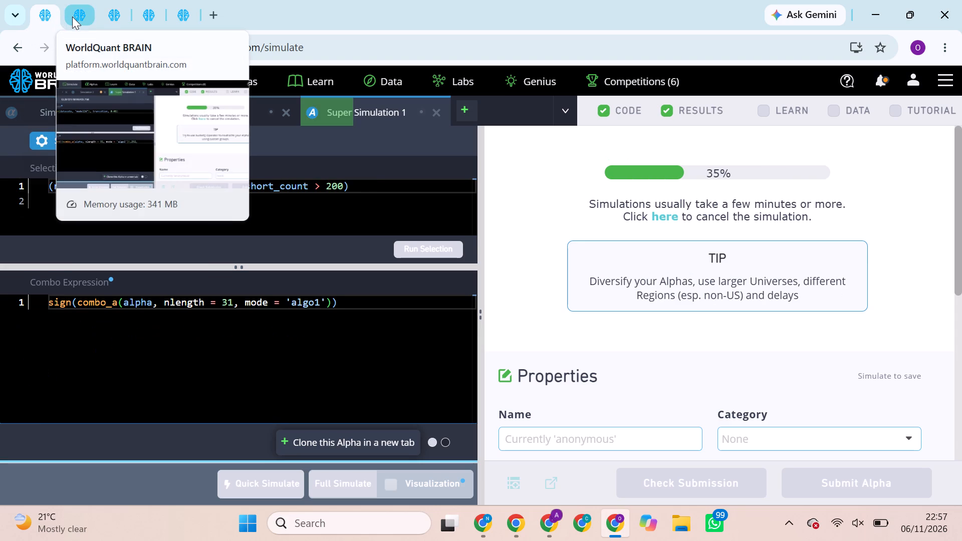
left_click(73, 16)
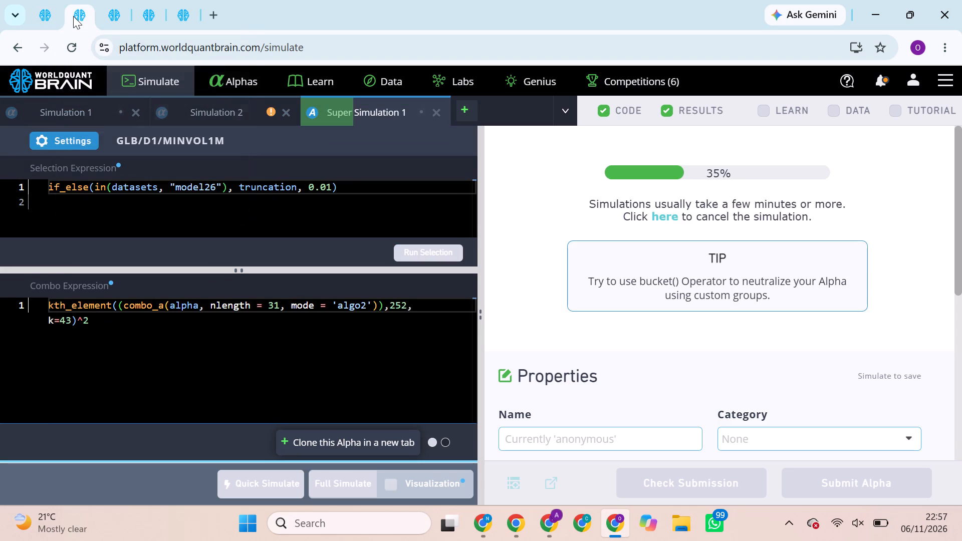
left_click(113, 8)
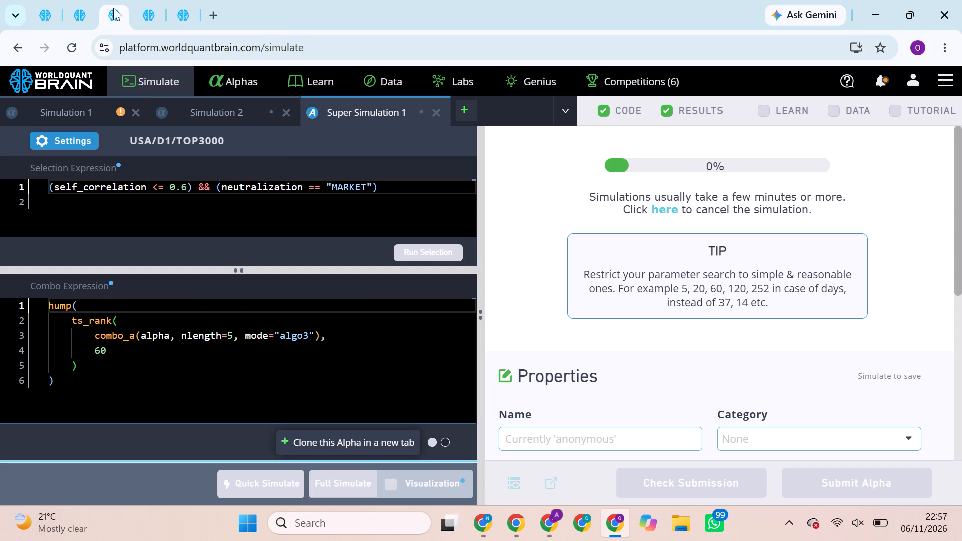
left_click(142, 8)
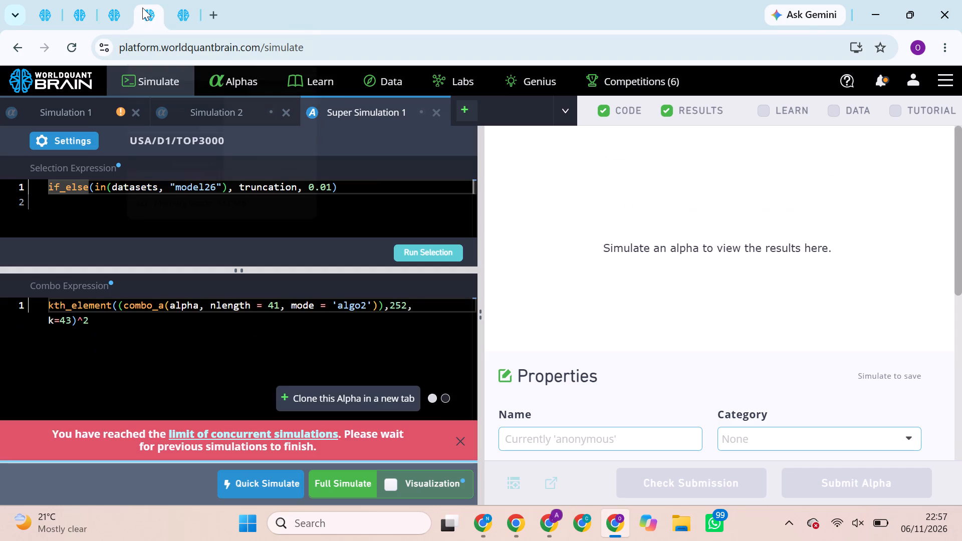
left_click(344, 482)
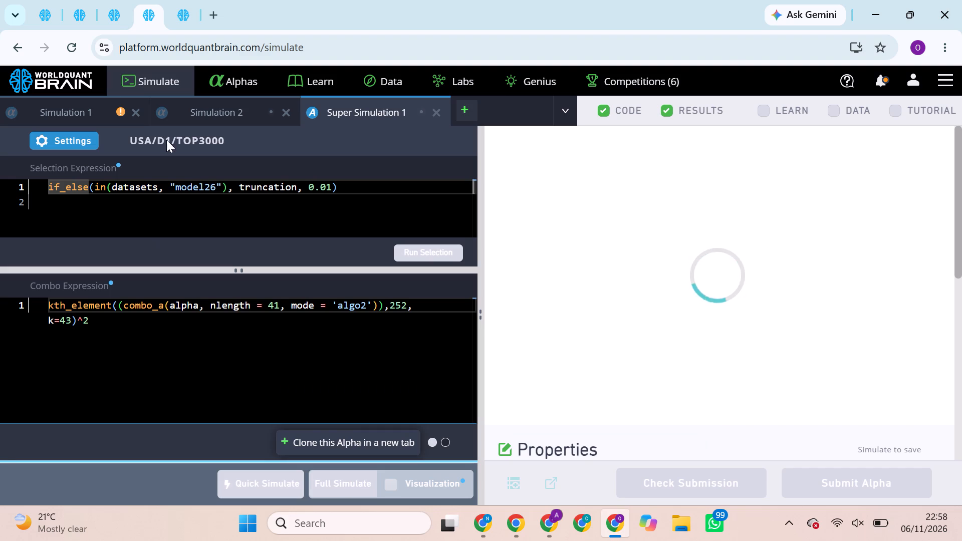
Review the USA INDUSTRY super alpha's results for nlength 31 and run its Prod Correlation check.
left_click(45, 21)
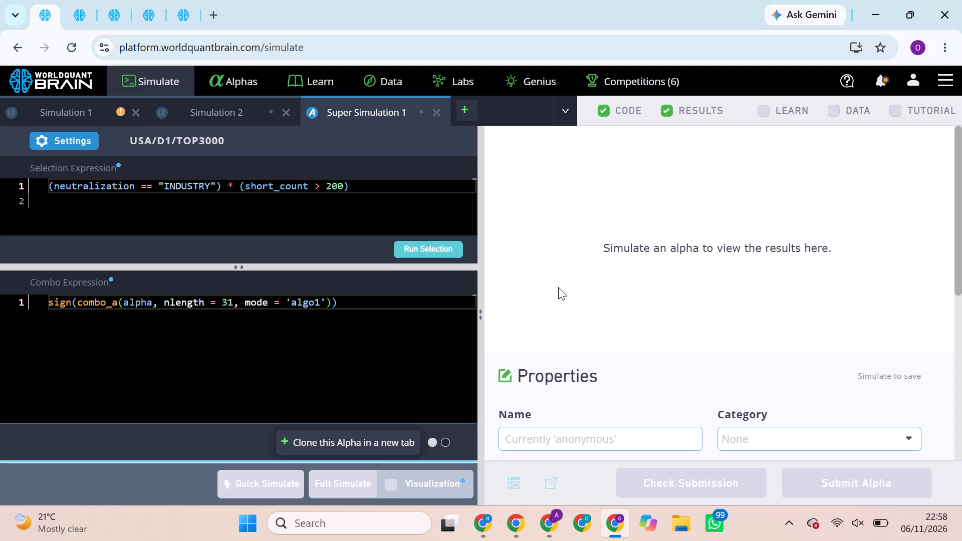
scroll(613, 286, "down", 4)
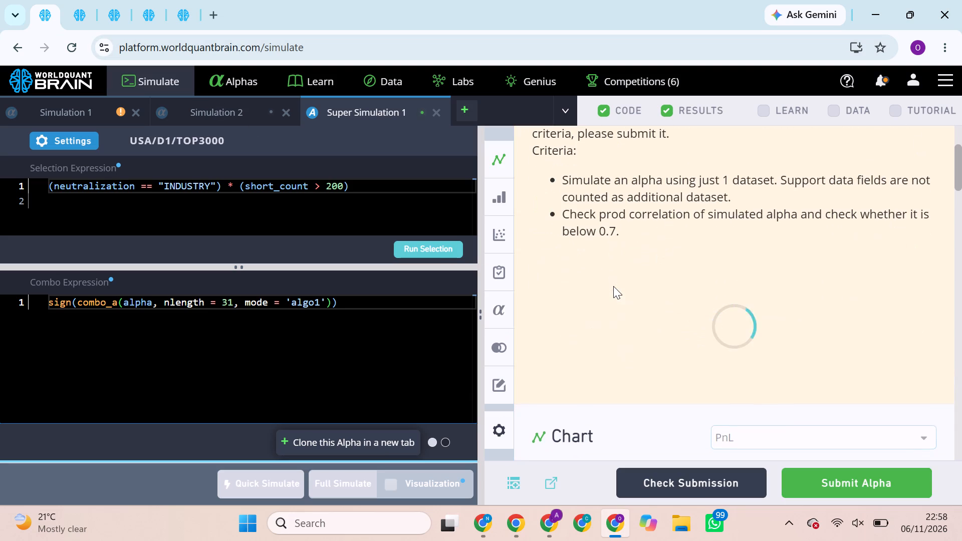
scroll(613, 286, "down", 6)
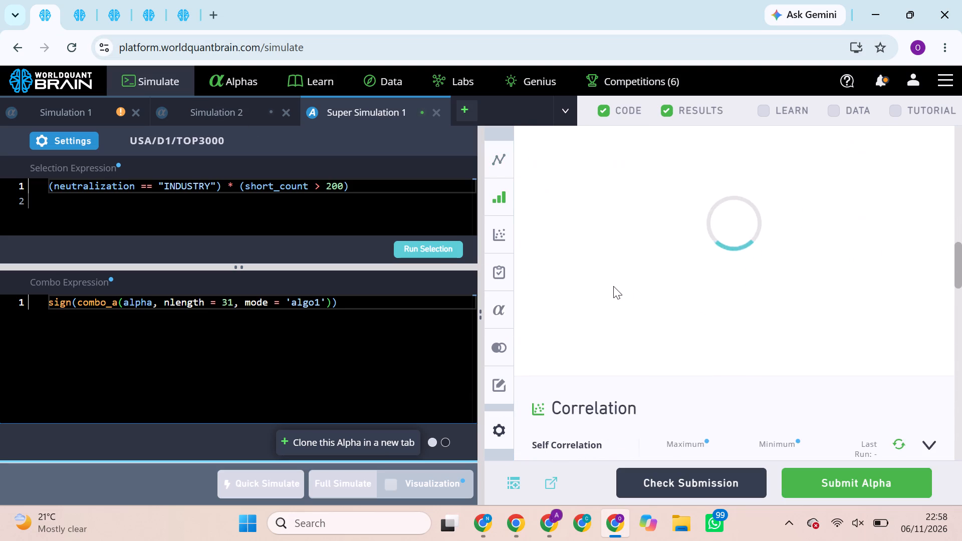
scroll(613, 286, "down", 2)
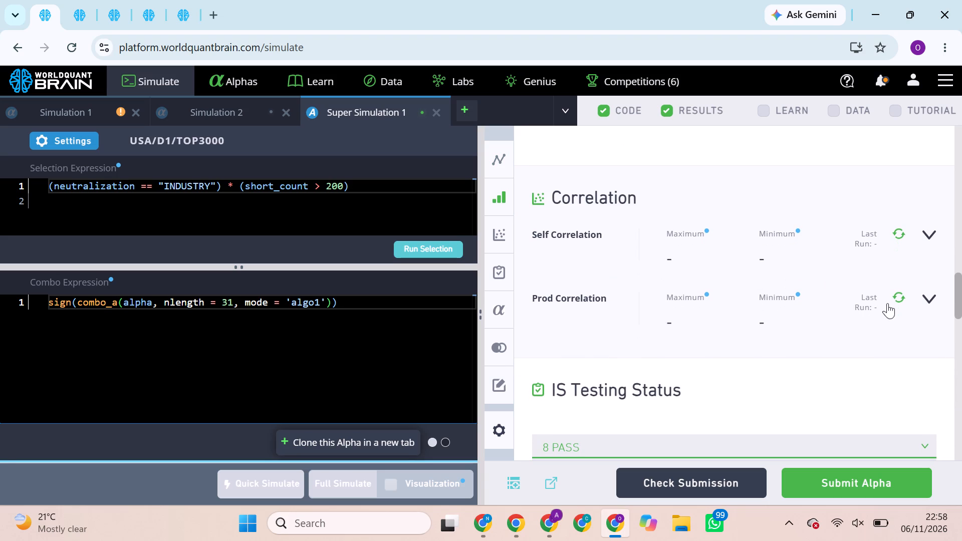
left_click(898, 300)
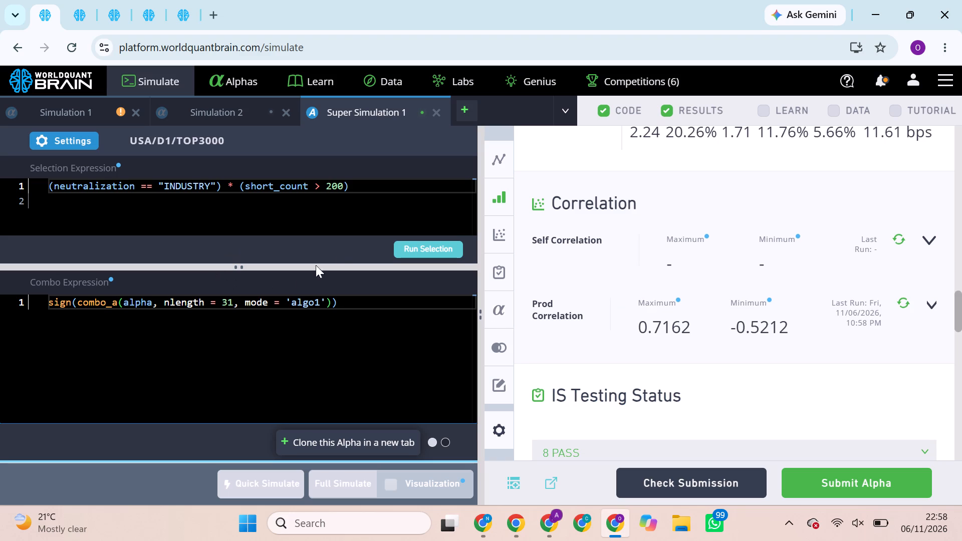
Append ^2 to the USA INDUSTRY super alpha's combo expression and run its selection and full simulation.
left_click(359, 300)
type("^2")
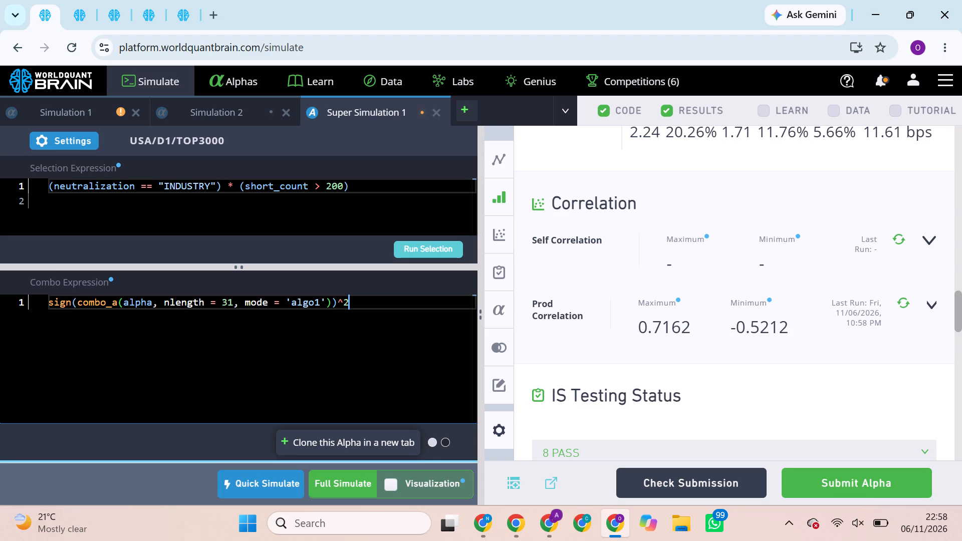
left_click(442, 245)
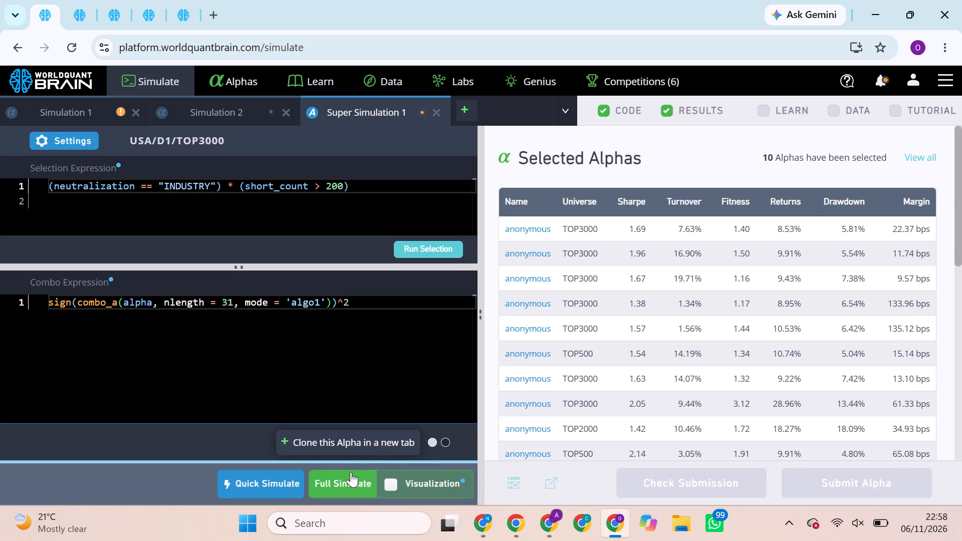
left_click(351, 477)
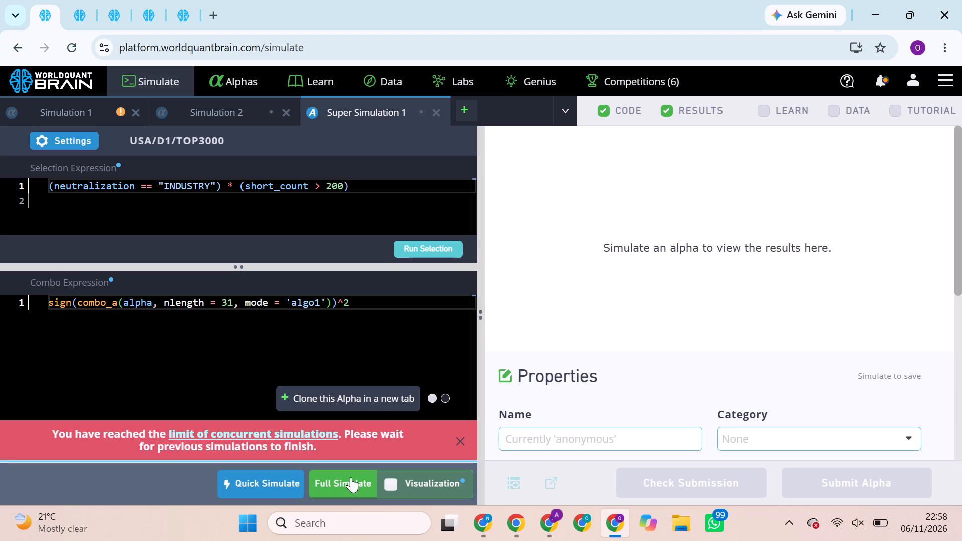
left_click(337, 479)
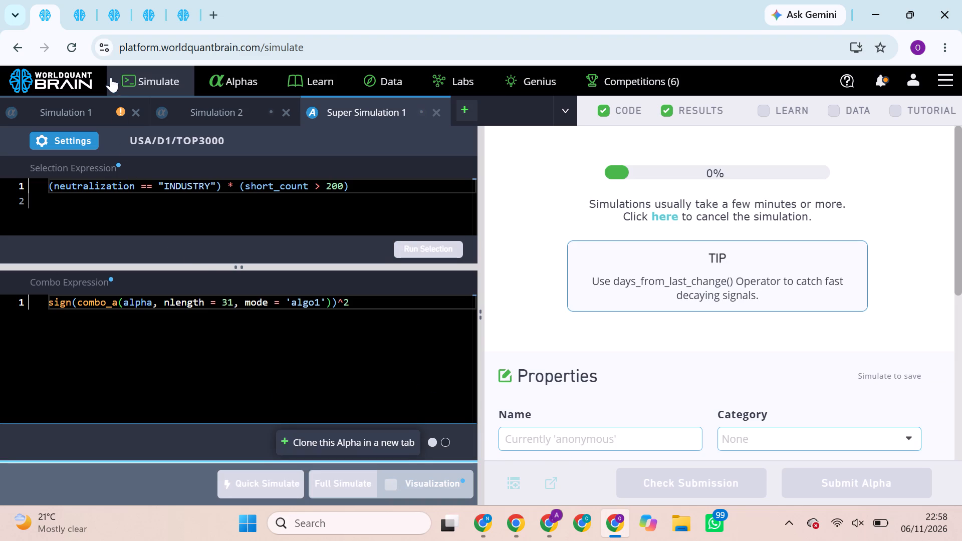
Check the running GLB super simulation's progress and run the Prod Correlation check on the USA MARKET super alpha.
left_click(77, 21)
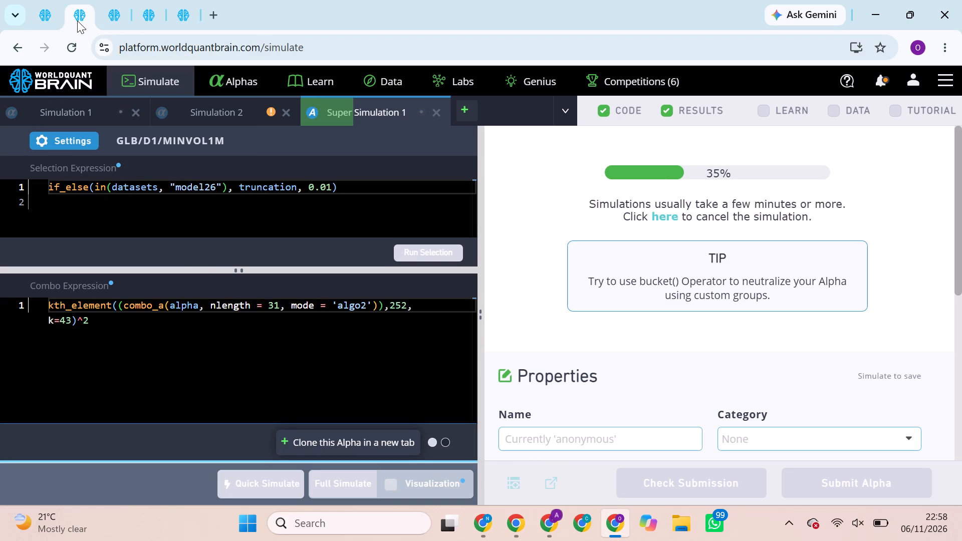
left_click(107, 16)
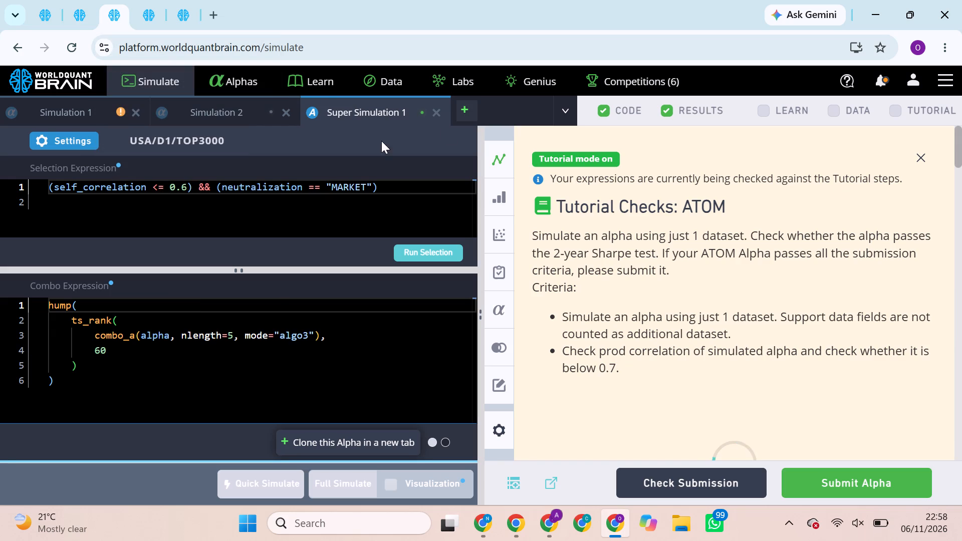
scroll(706, 252, "down", 7)
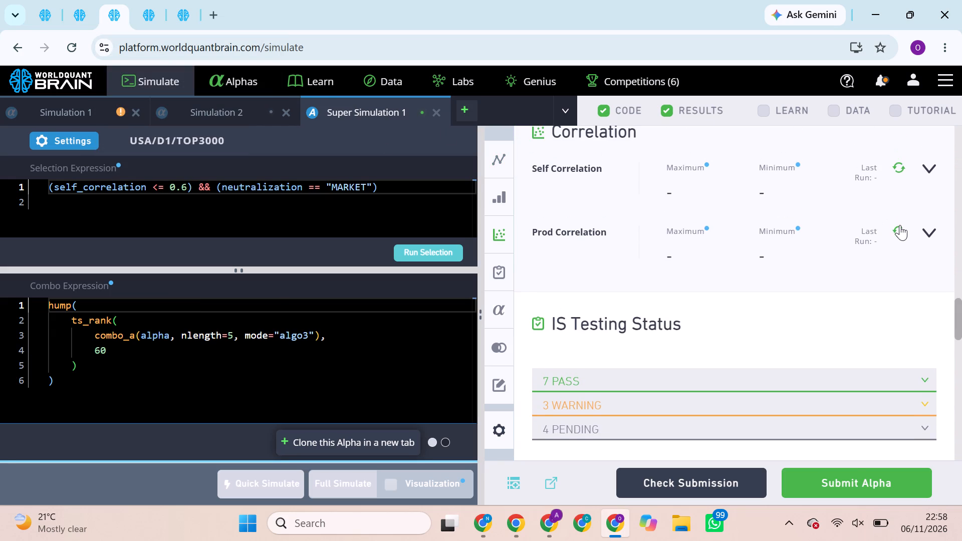
left_click(900, 226)
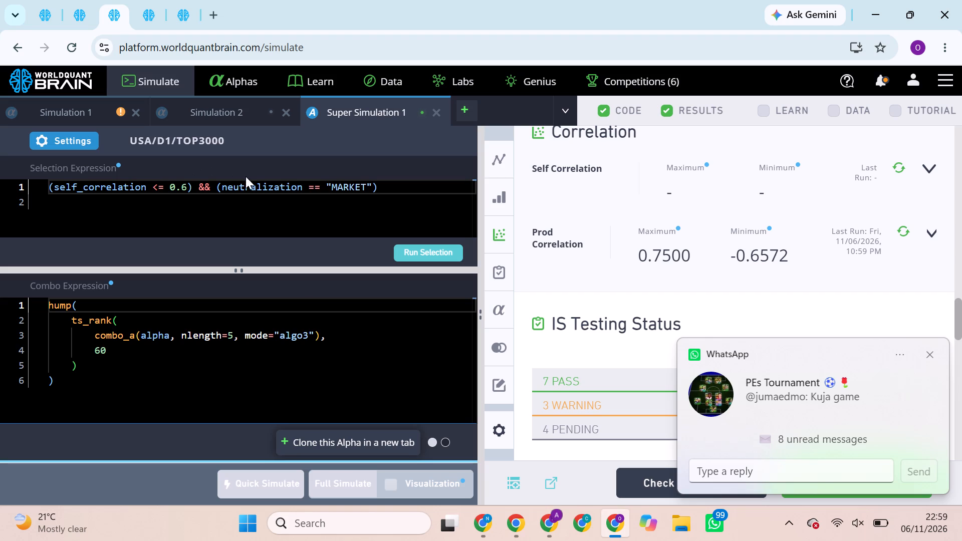
Set the USA MARKET super simulation's universe to TOP2000 and apply the settings.
left_click(64, 143)
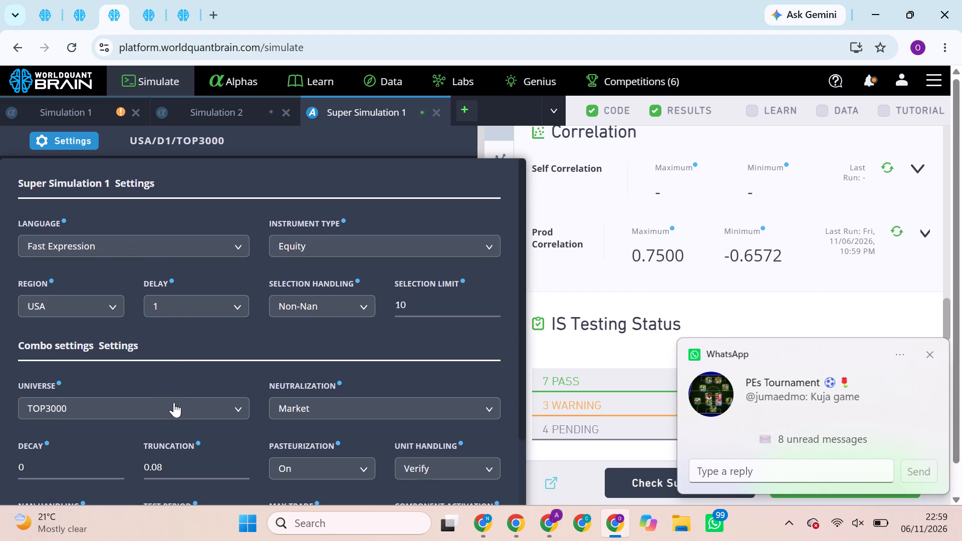
left_click(174, 402)
left_click(135, 451)
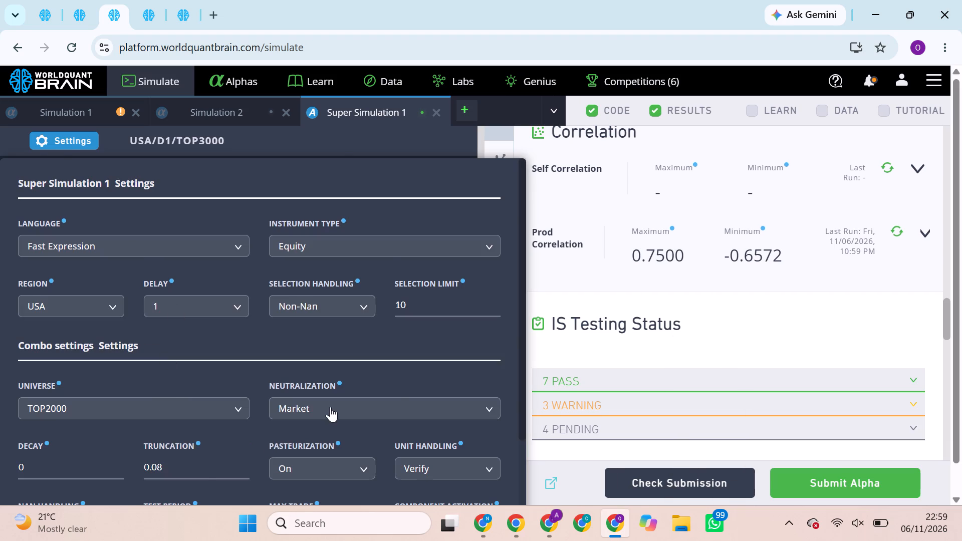
scroll(330, 407, "down", 7)
left_click(432, 465)
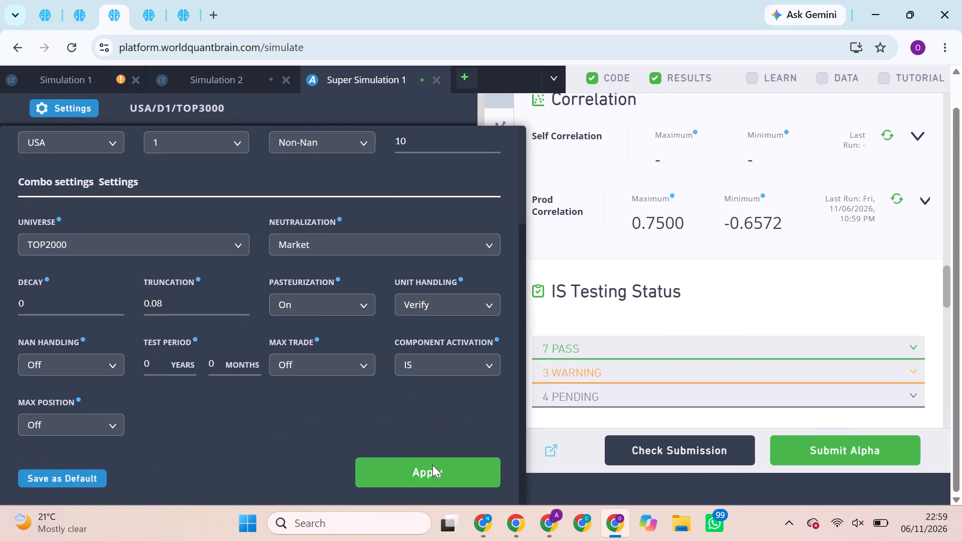
Run the USA MARKET selection and start its full simulation on the TOP2000 universe.
left_click(429, 259)
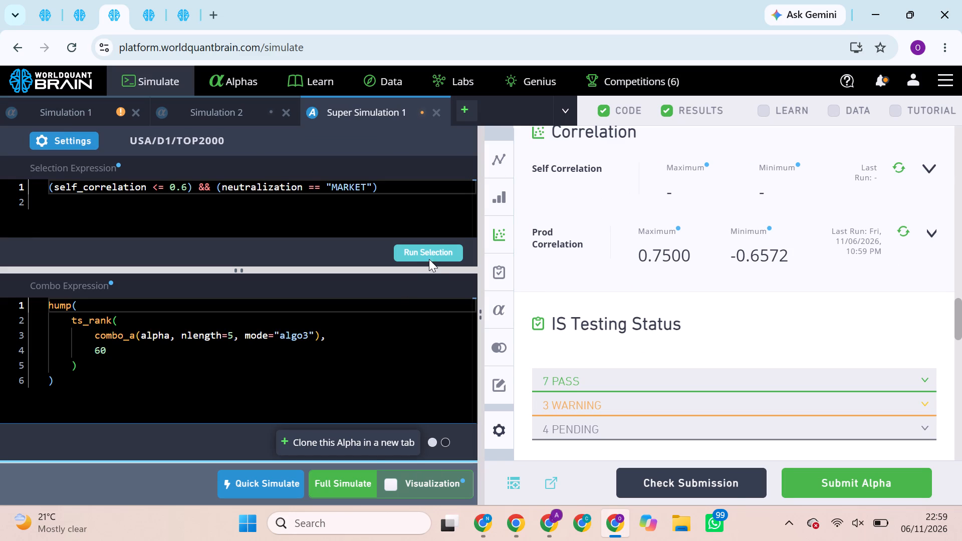
left_click(355, 474)
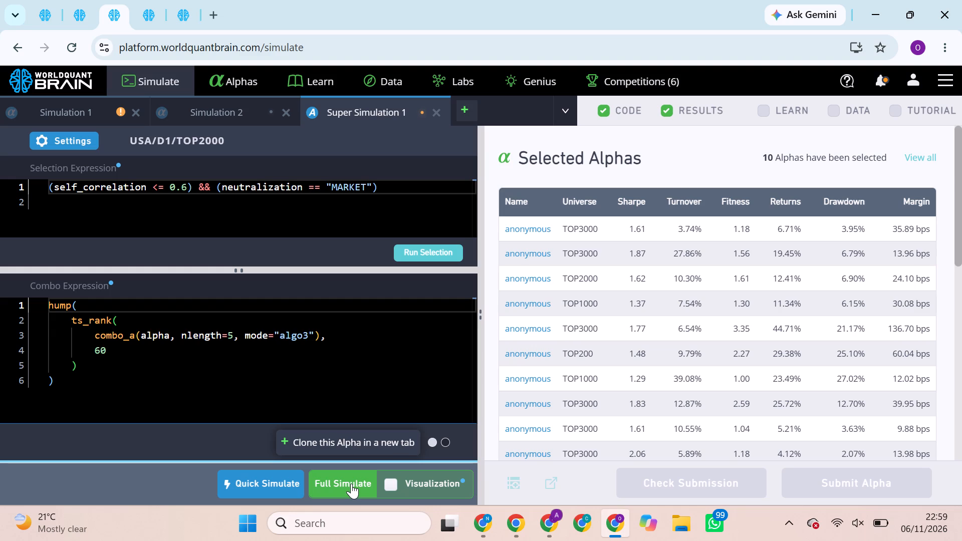
left_click(351, 483)
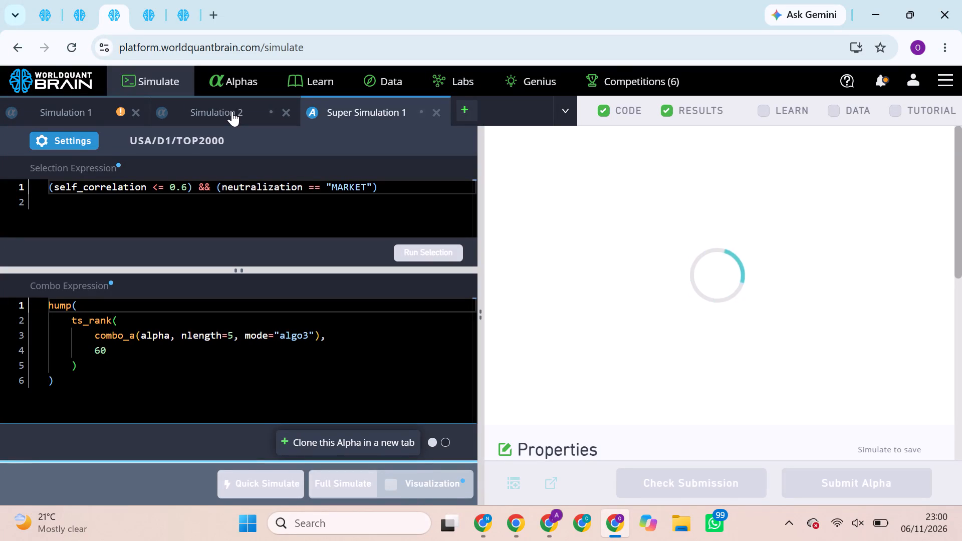
Check the other running simulations and restart the full simulation of the USA MARKET super alpha with the TOP2000 universe.
left_click(34, 5)
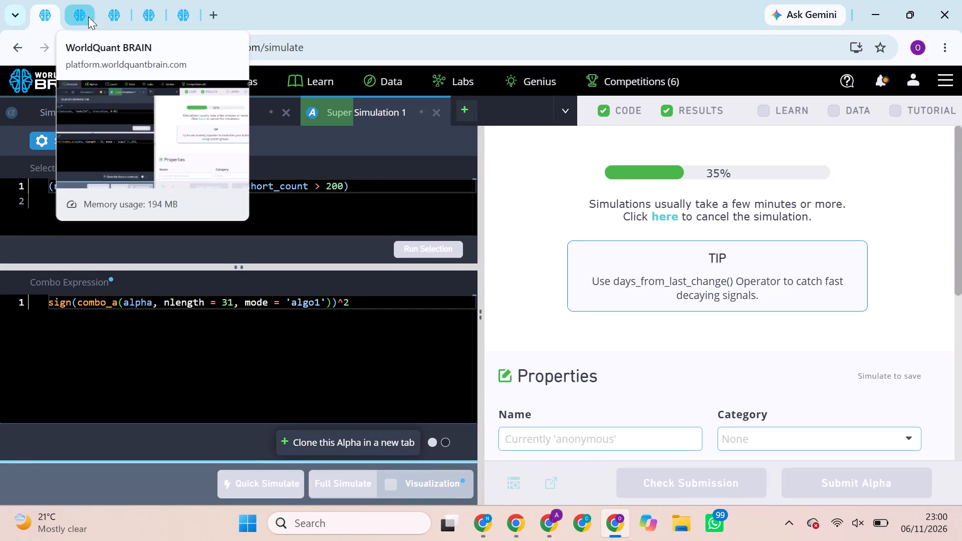
left_click(88, 16)
left_click(117, 16)
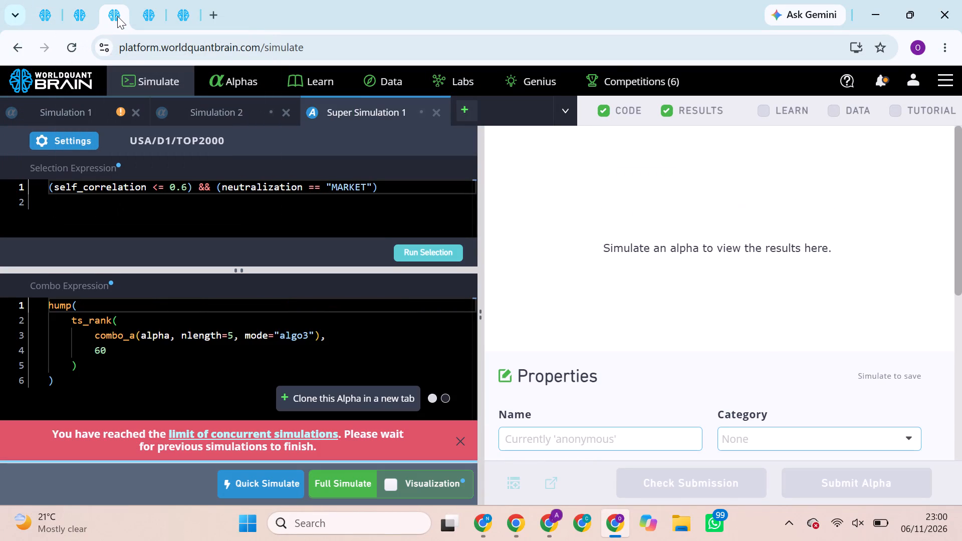
left_click(342, 476)
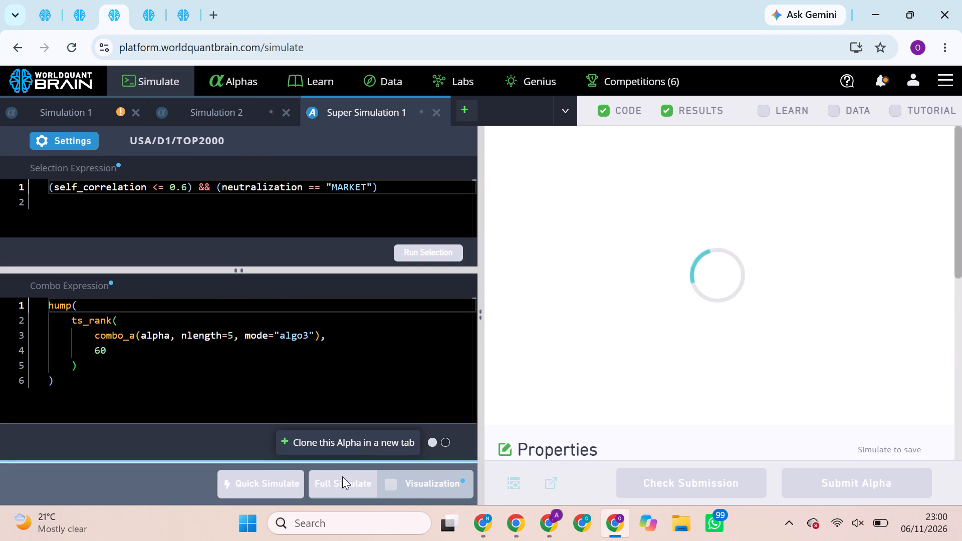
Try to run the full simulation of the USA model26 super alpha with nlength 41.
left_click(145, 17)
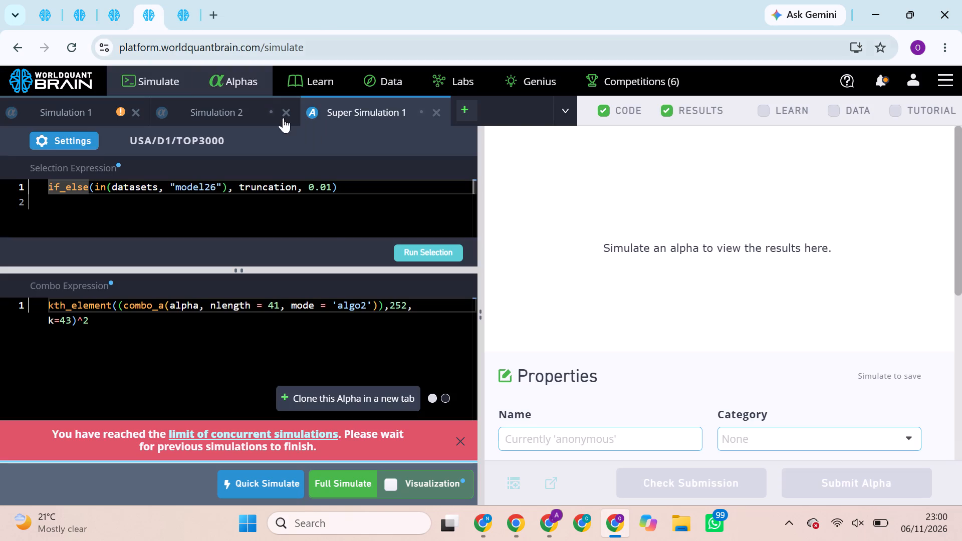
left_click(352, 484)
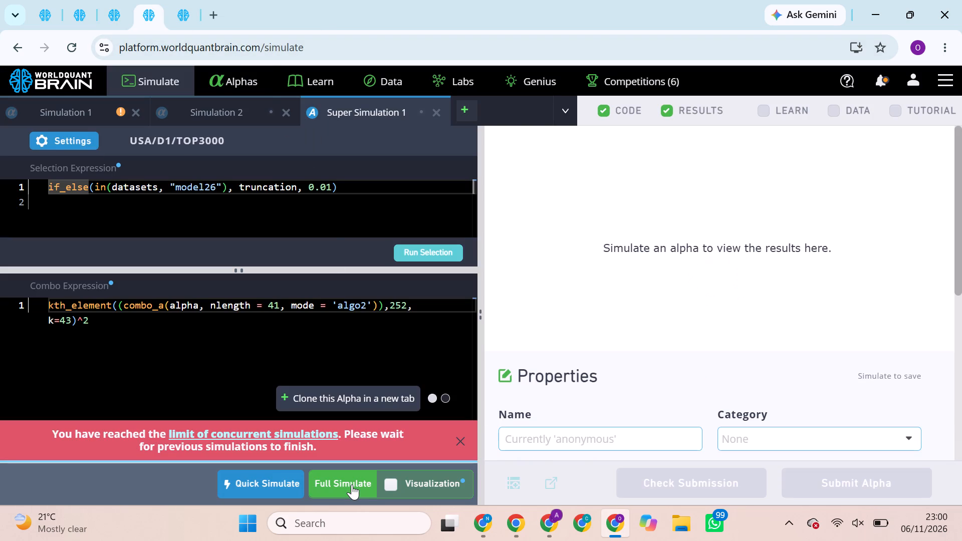
Review the results of the USA INDUSTRY super alpha with the ^2 combo expression and run its Prod Correlation check.
left_click(47, 9)
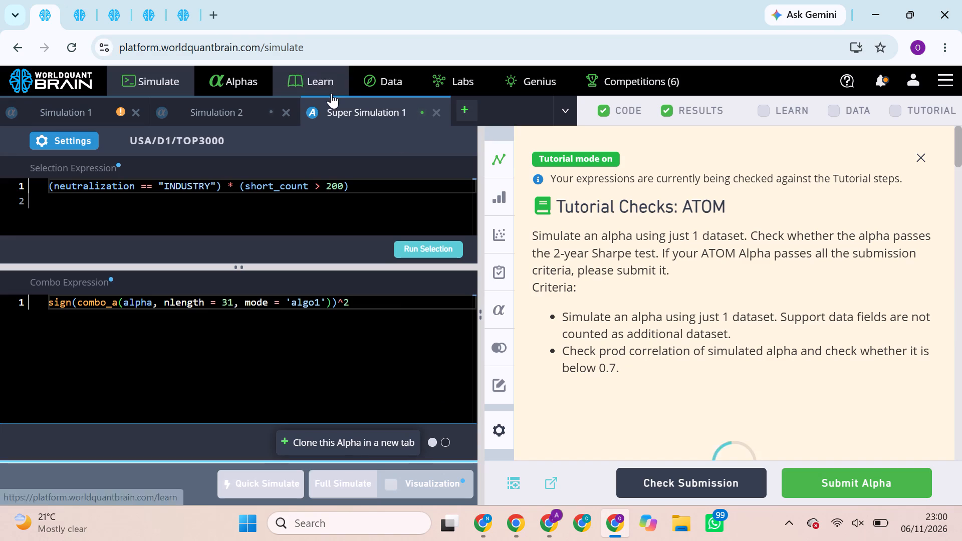
scroll(659, 264, "down", 7)
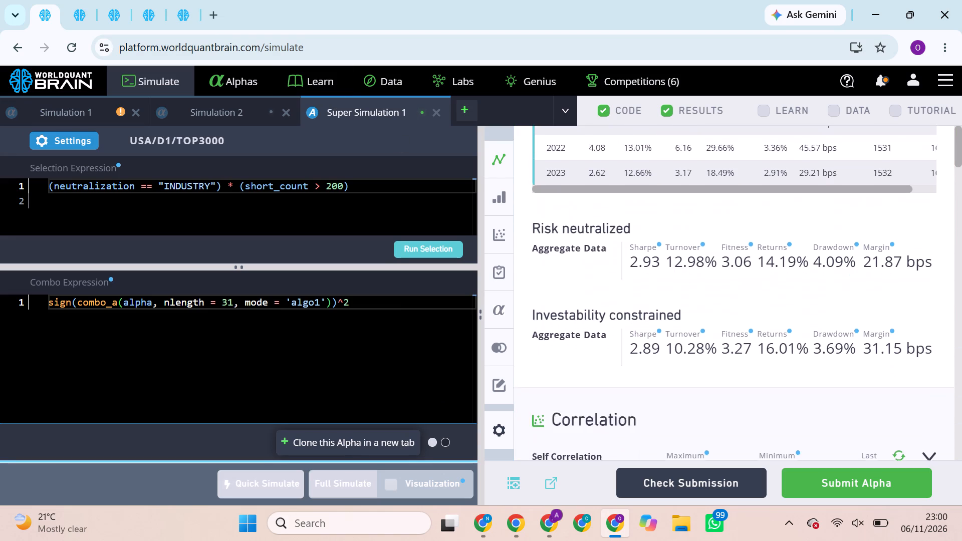
scroll(659, 264, "down", 3)
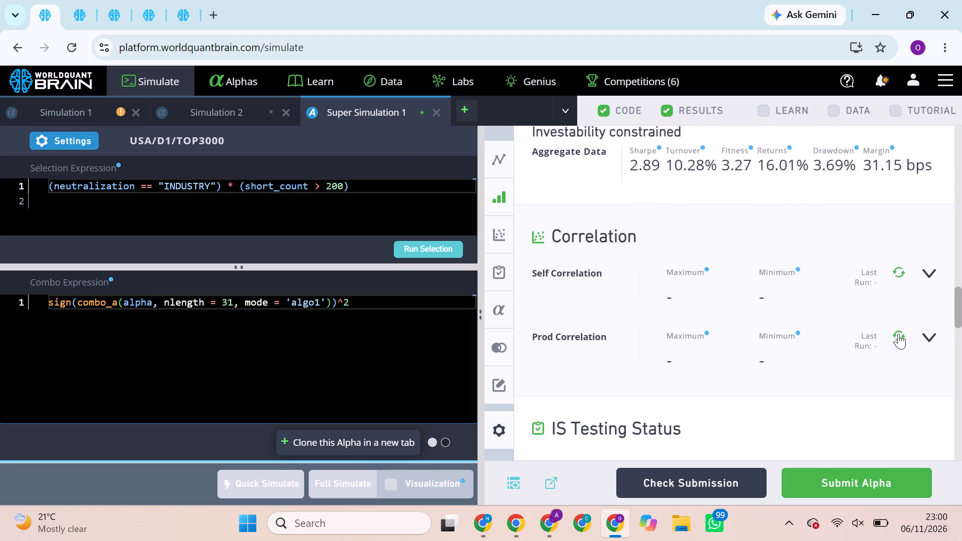
left_click_drag(908, 340, 901, 339)
left_click(901, 339)
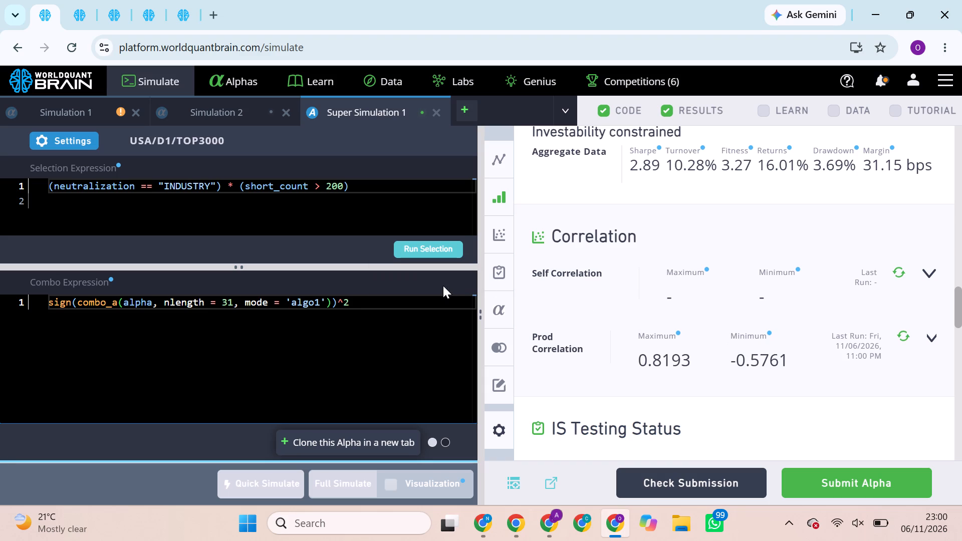
Remove ^2 from the USA INDUSTRY combo expression, set nlength to 21, run the selection and try the full simulation.
left_click(362, 296)
key("BackSpace")
key("BackSpace")
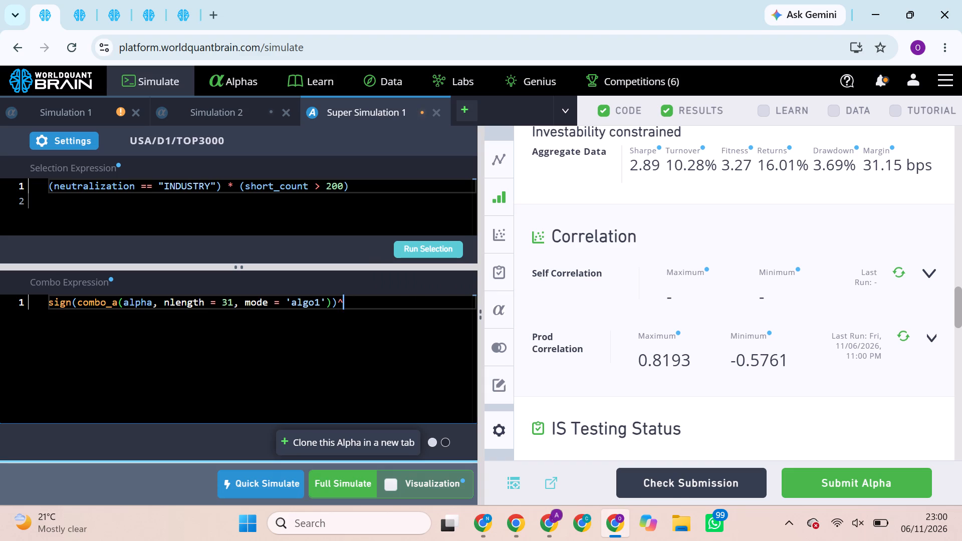
left_click(226, 302)
key("BackSpace")
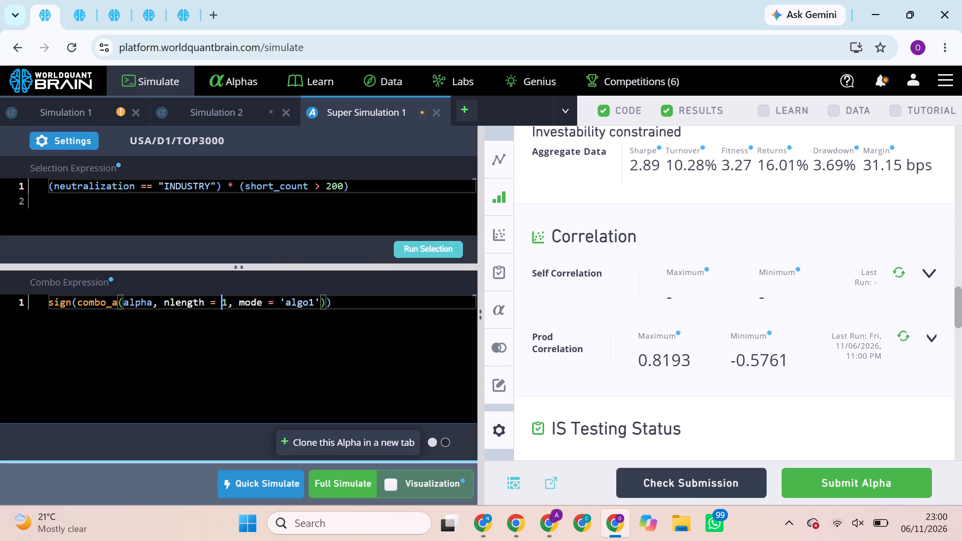
key("2")
left_click(415, 245)
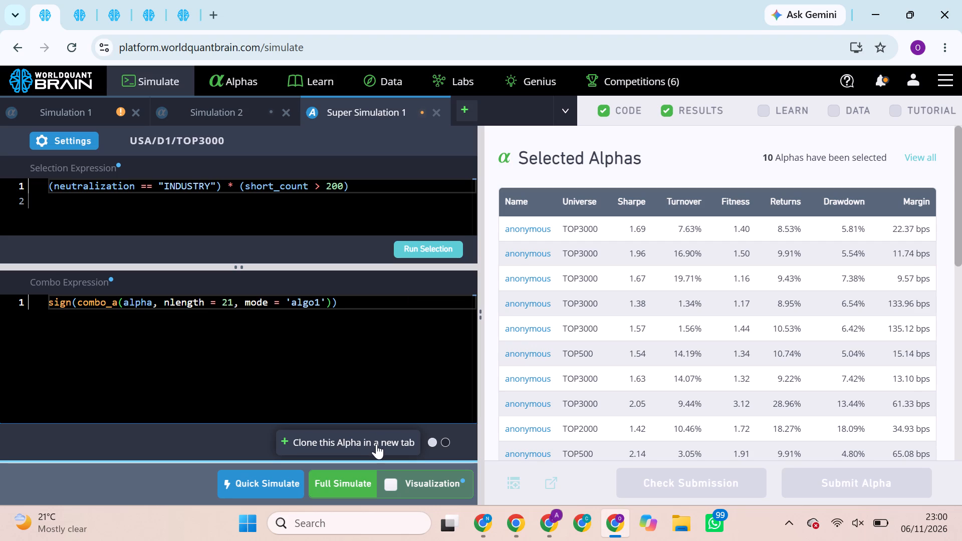
left_click(356, 478)
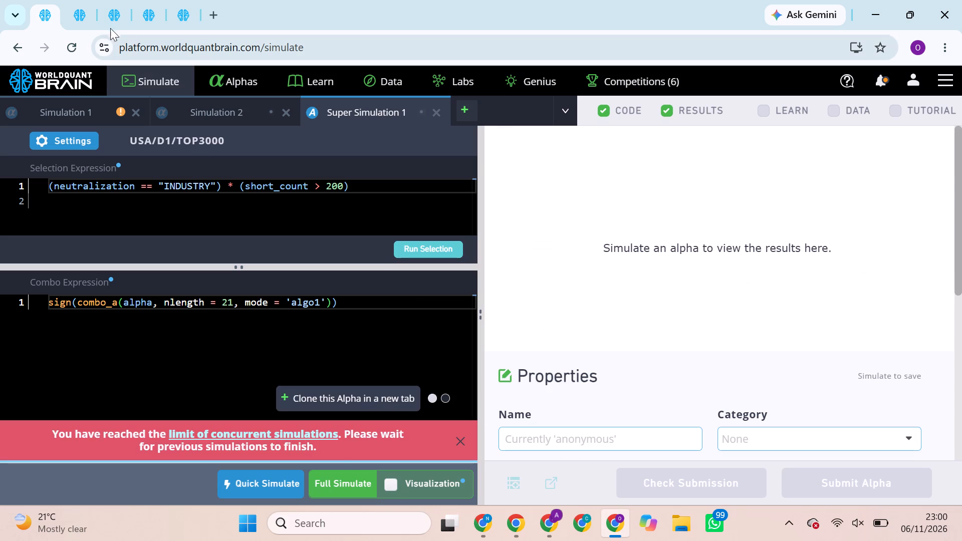
Check the progress of the GLB model26 and USA MARKET simulations across the open tabs.
left_click(83, 9)
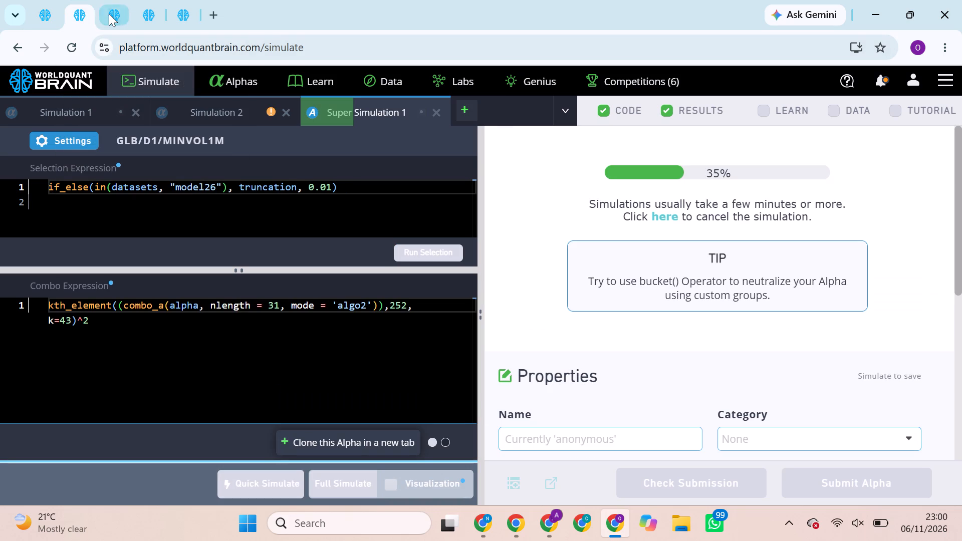
left_click(111, 14)
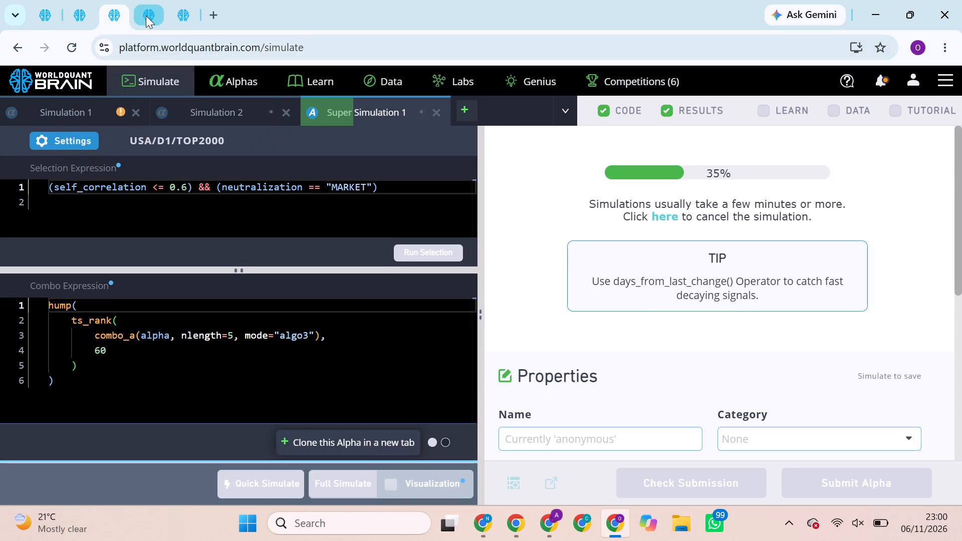
left_click(146, 16)
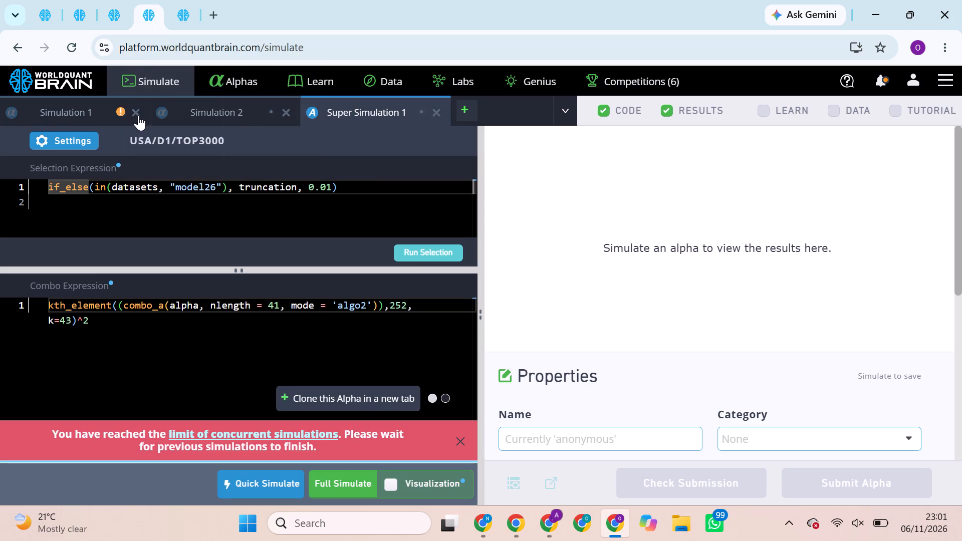
left_click(110, 16)
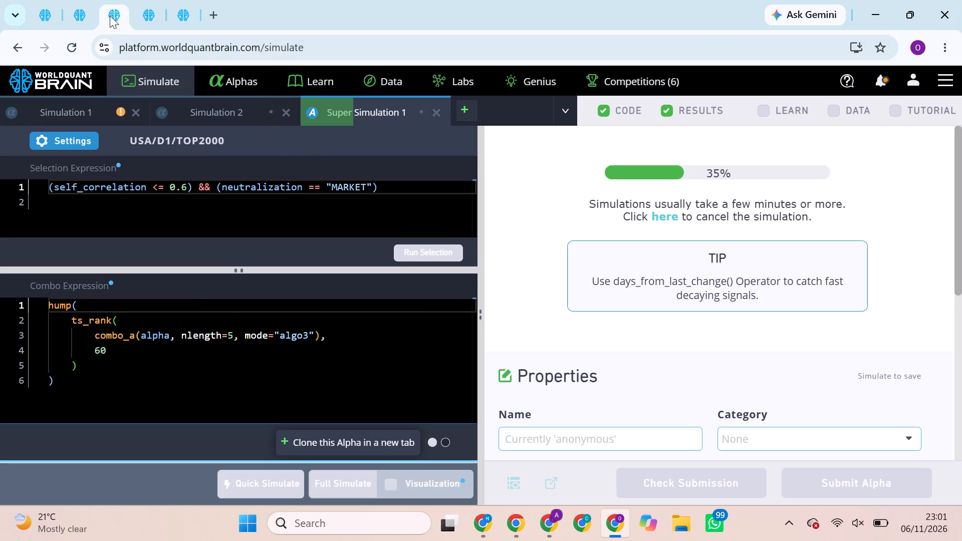
left_click(87, 3)
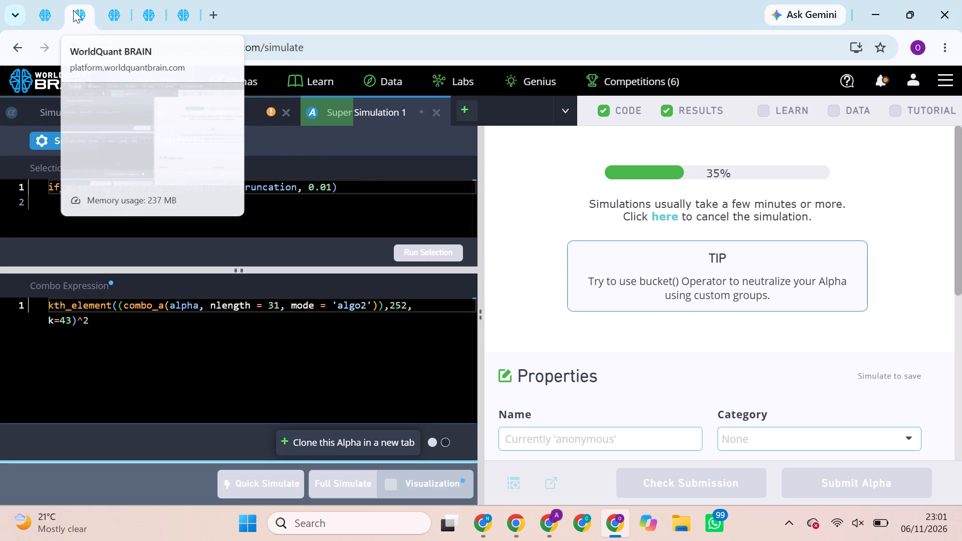
left_click(46, 20)
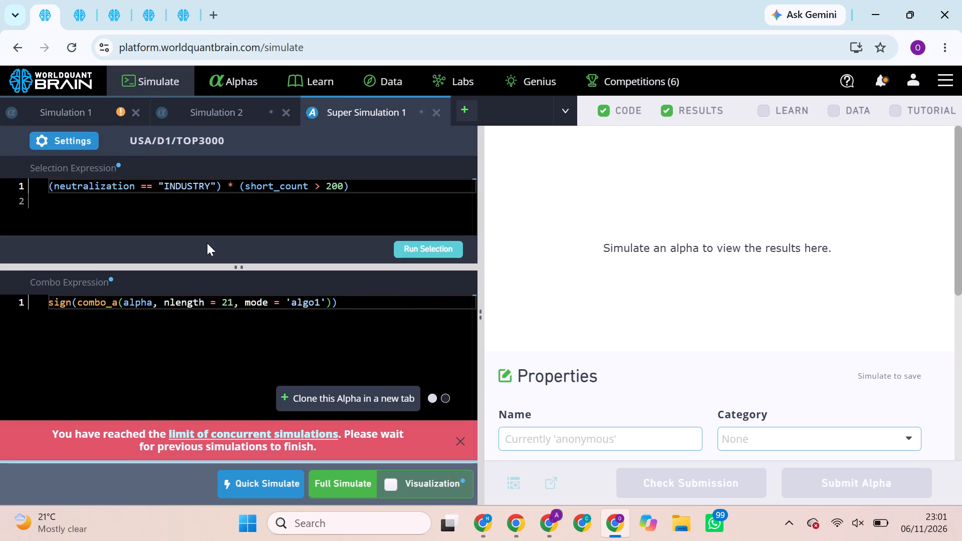
left_click(77, 1)
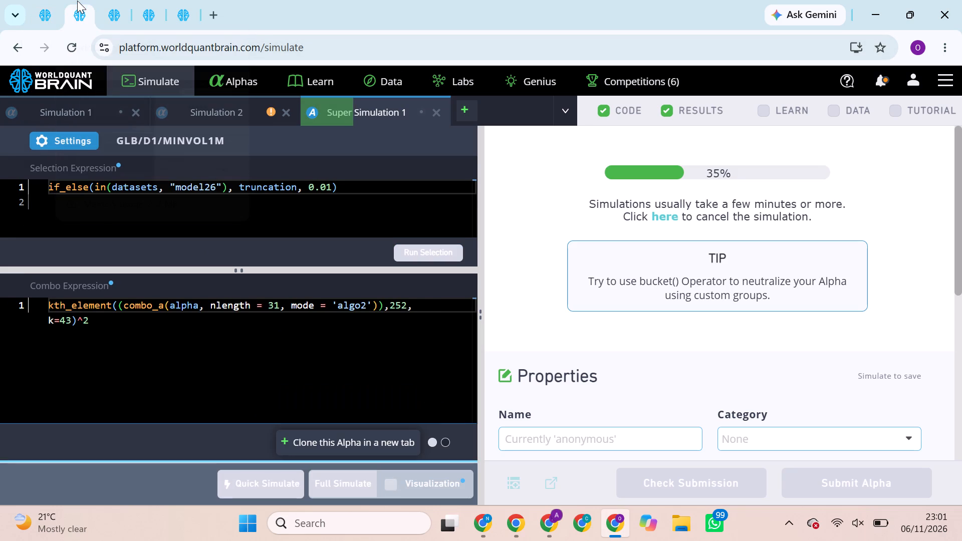
left_click(113, 16)
left_click(146, 17)
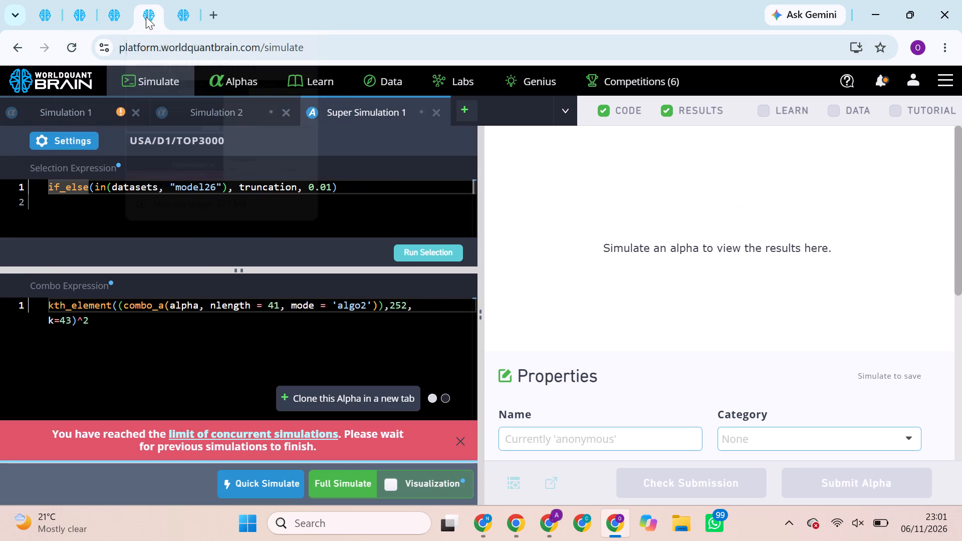
left_click(188, 20)
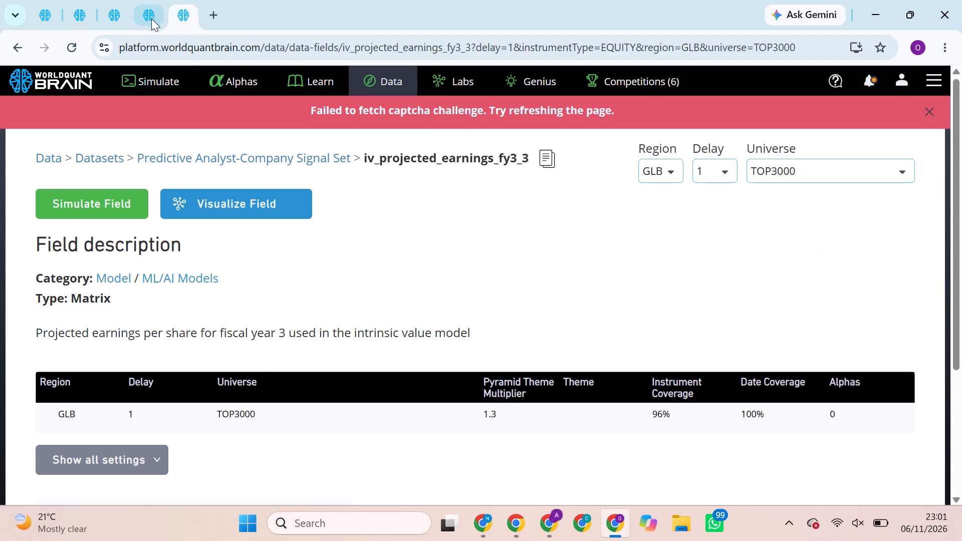
left_click(147, 17)
left_click(107, 16)
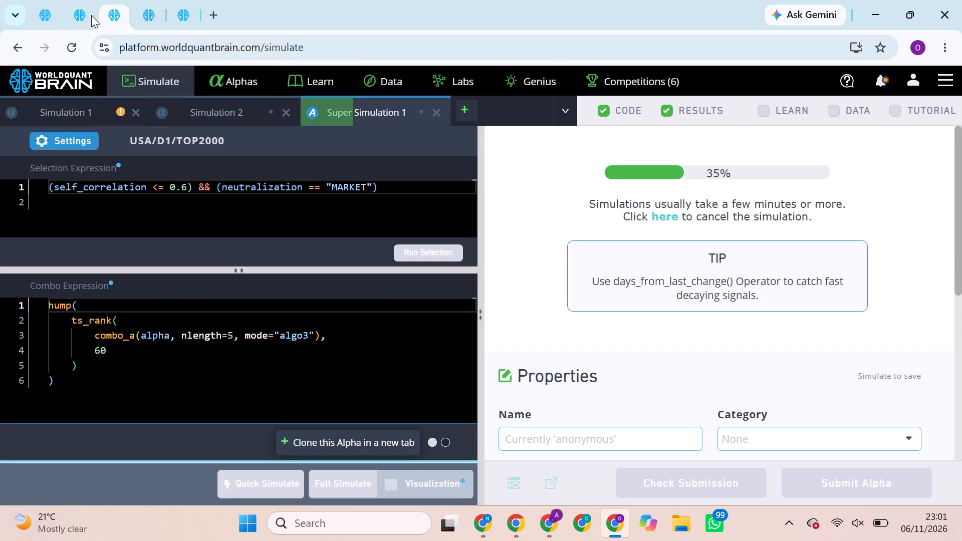
left_click(85, 15)
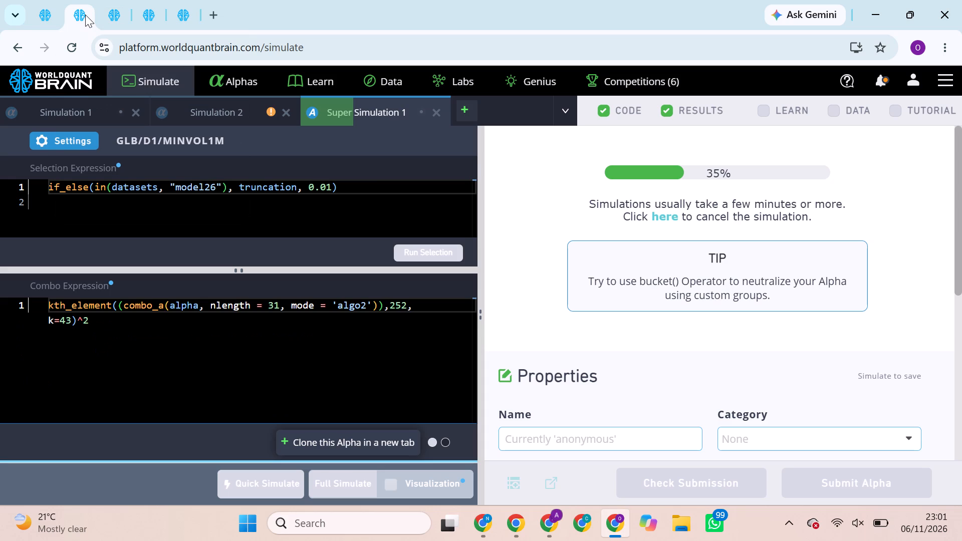
Retry the full simulation of the USA INDUSTRY super alpha with nlength 21.
left_click(44, 16)
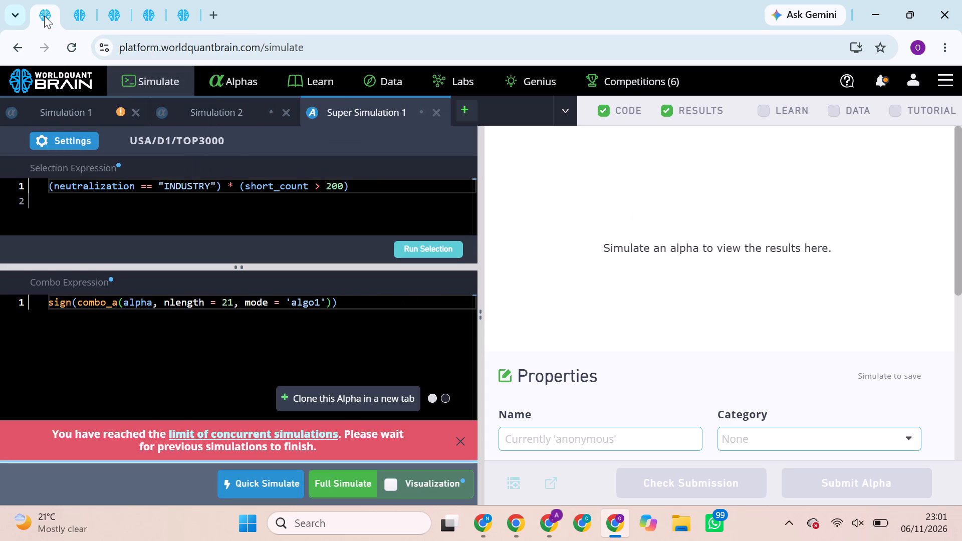
left_click(334, 491)
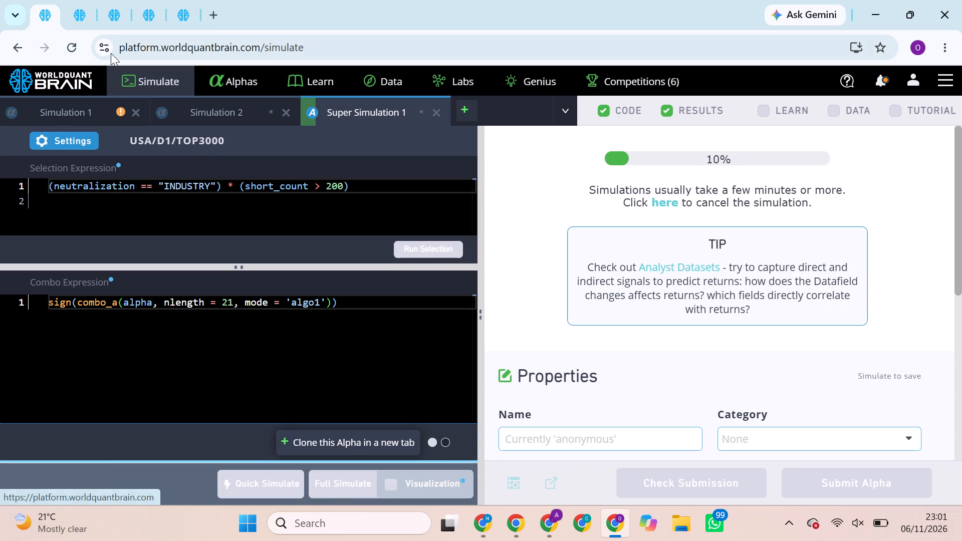
Check the GLB model26 simulation, then examine the yearly, aggregate and correlation sections of the USA MARKET TOP2000 super alpha's results.
left_click(75, 10)
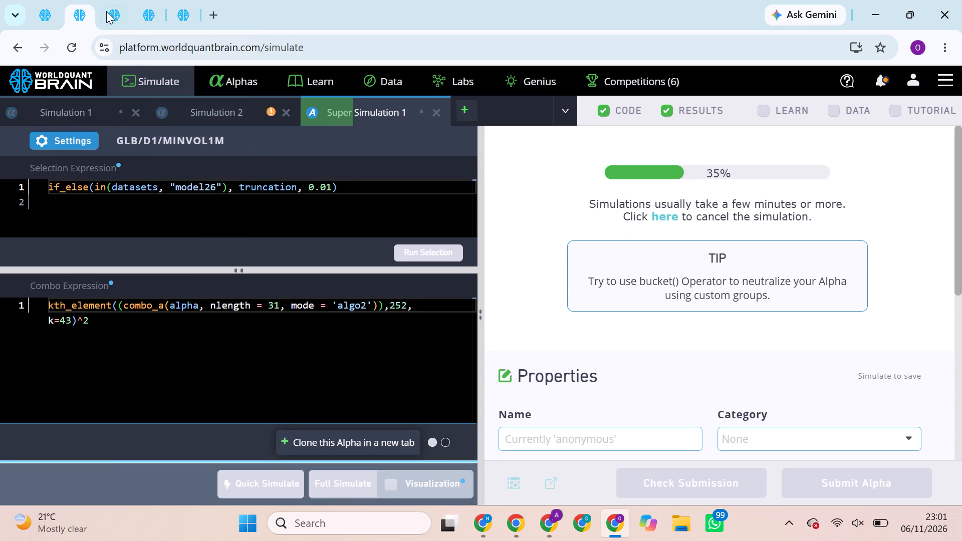
left_click(111, 11)
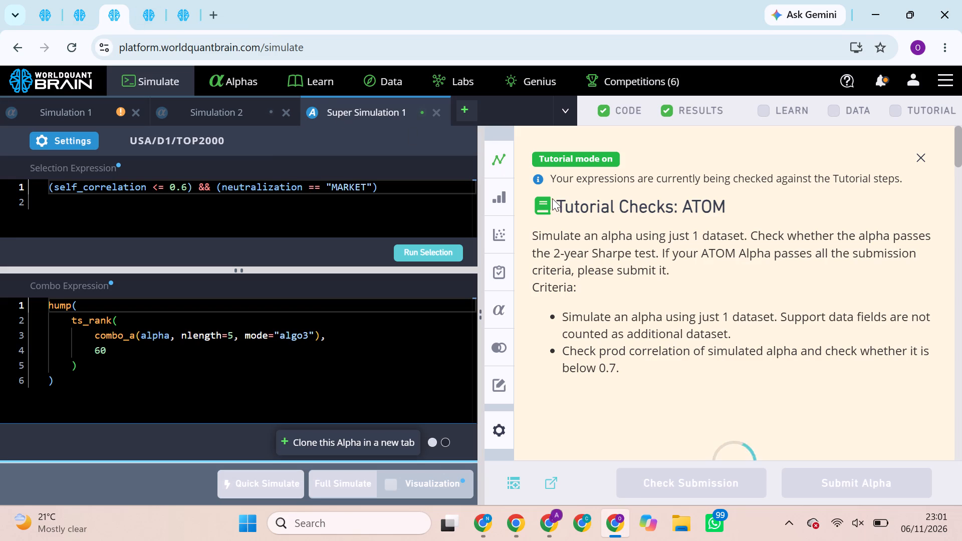
scroll(724, 247, "down", 5)
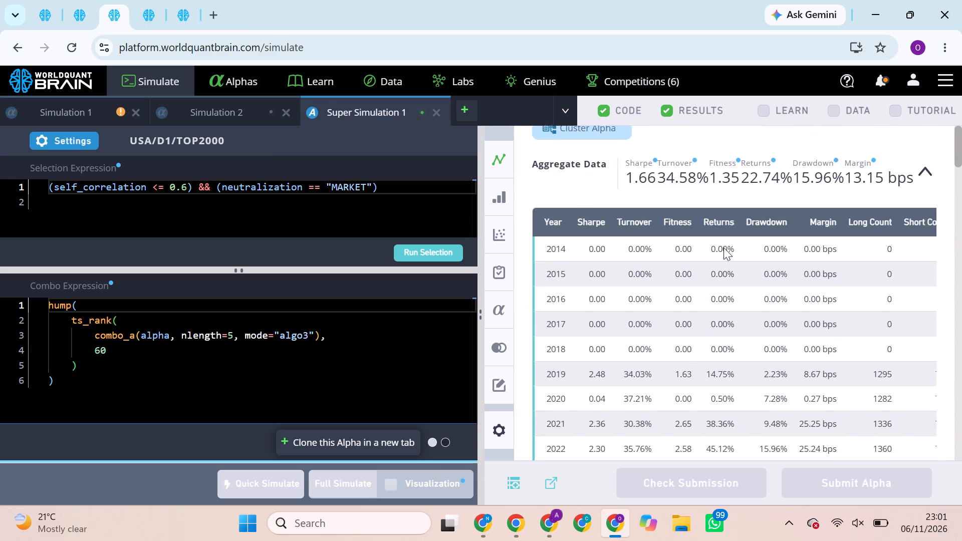
scroll(724, 247, "down", 2)
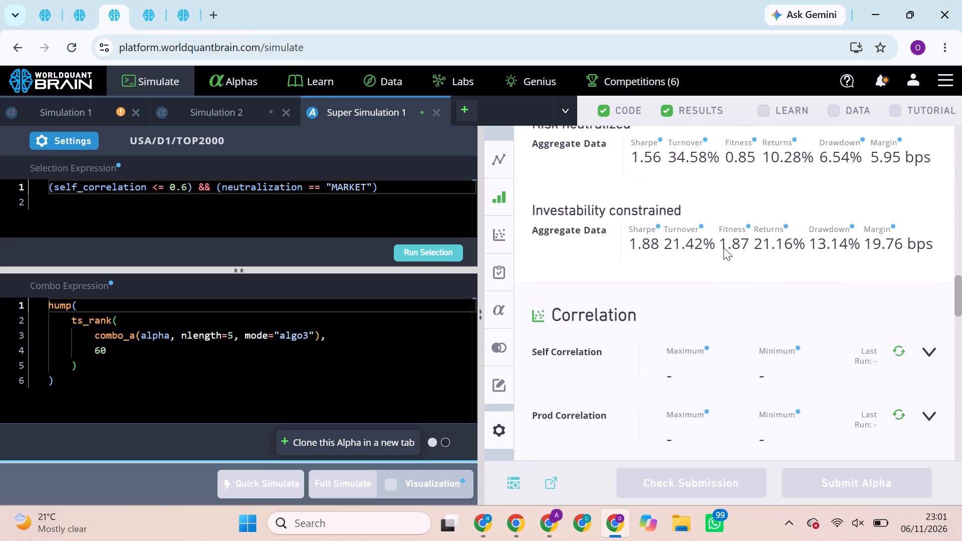
scroll(790, 332, "down", 2)
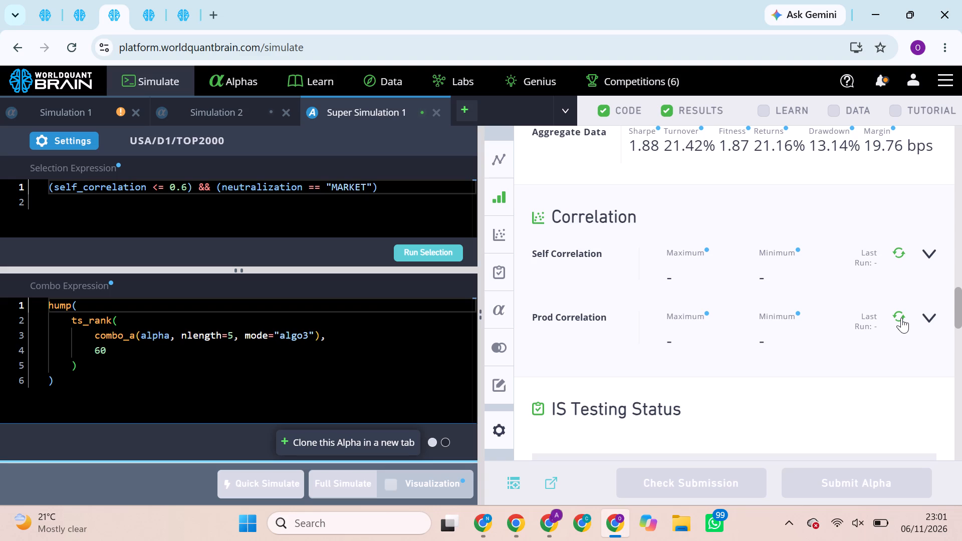
scroll(901, 318, "up", 8)
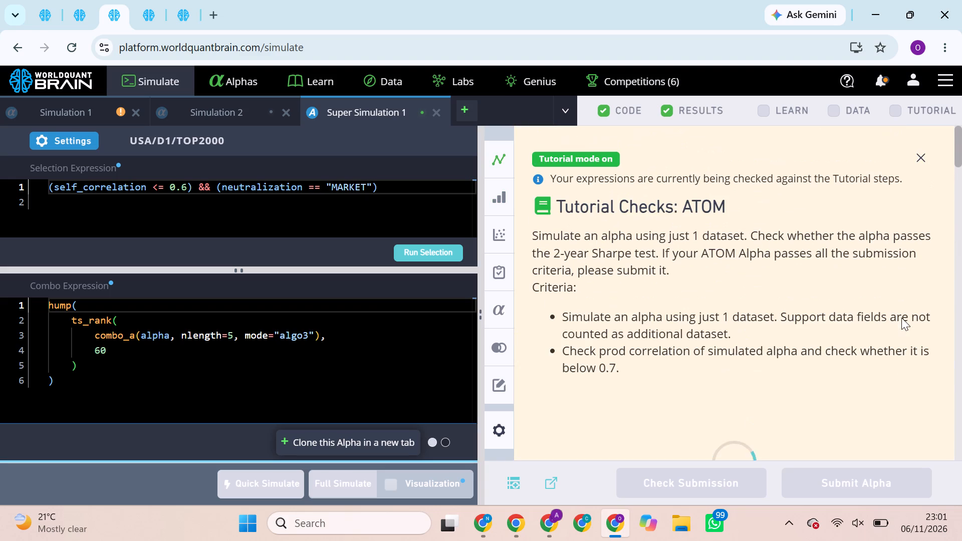
scroll(901, 318, "down", 3)
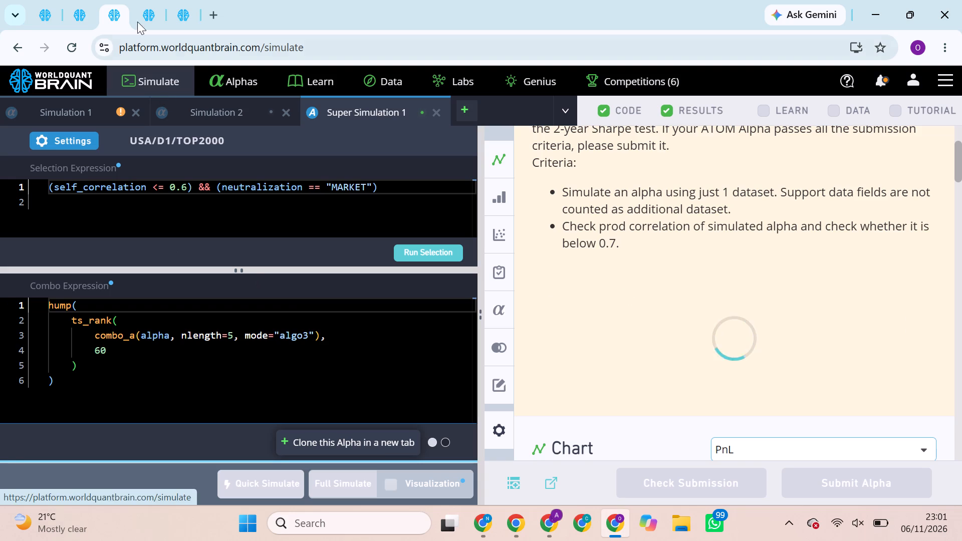
Retry the full simulation of the USA model26 super alpha with nlength 41.
left_click(145, 12)
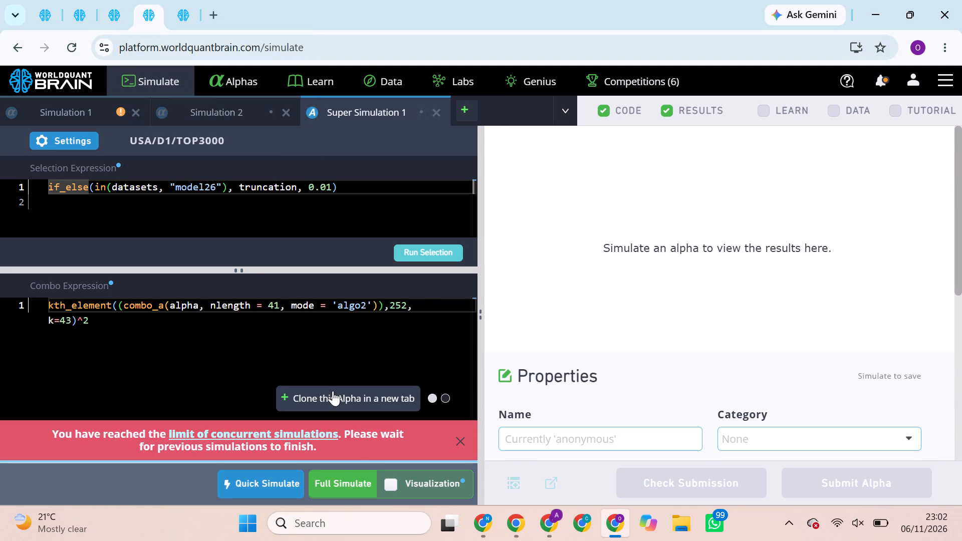
left_click(354, 475)
Check the progress of the USA INDUSTRY, GLB model26 and USA MARKET TOP2000 super alpha simulations across the open tabs.
left_click(115, 12)
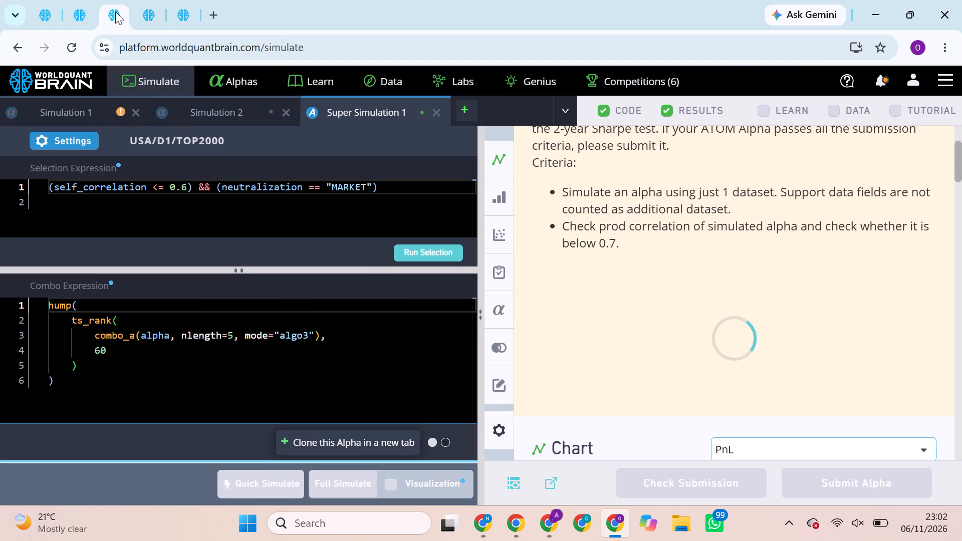
left_click(81, 7)
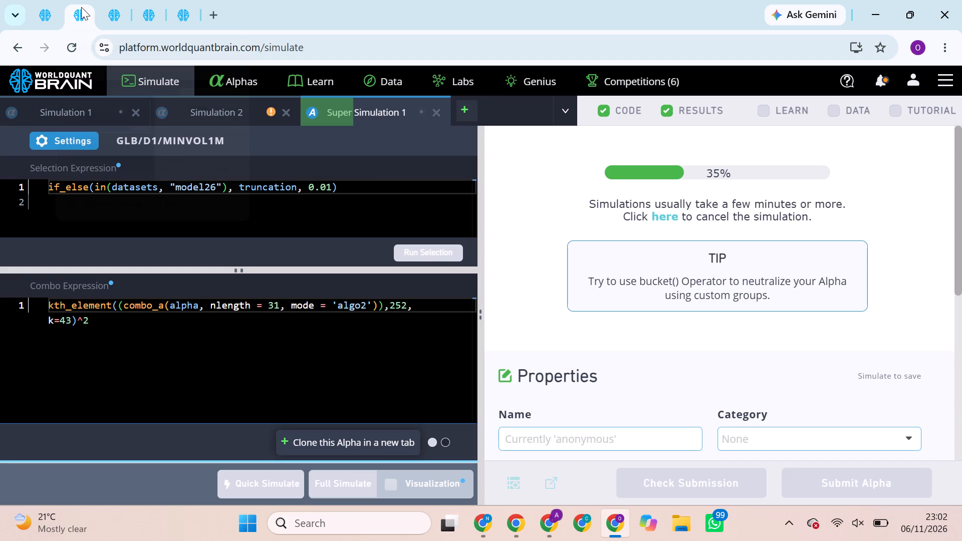
left_click(55, 13)
left_click(86, 8)
left_click(111, 11)
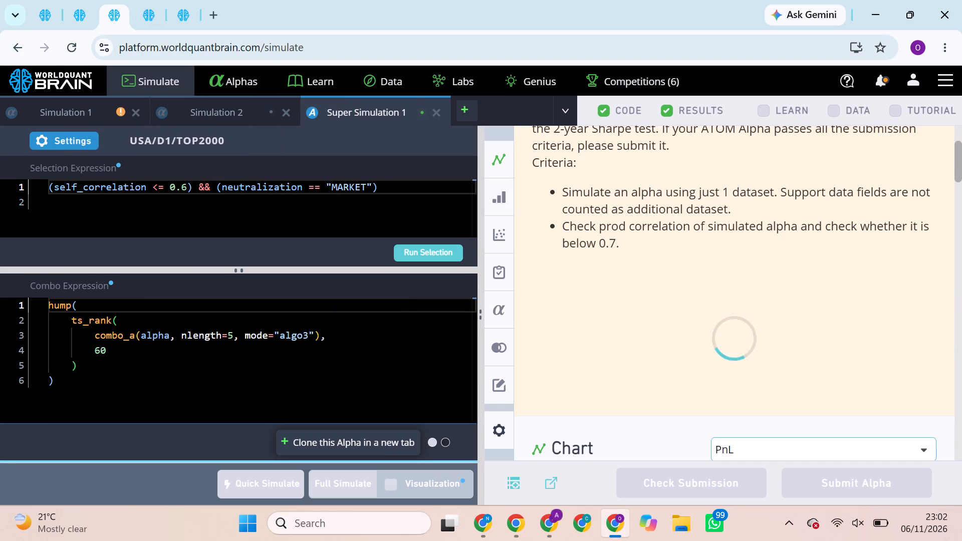
scroll(614, 225, "up", 4)
scroll(614, 225, "down", 3)
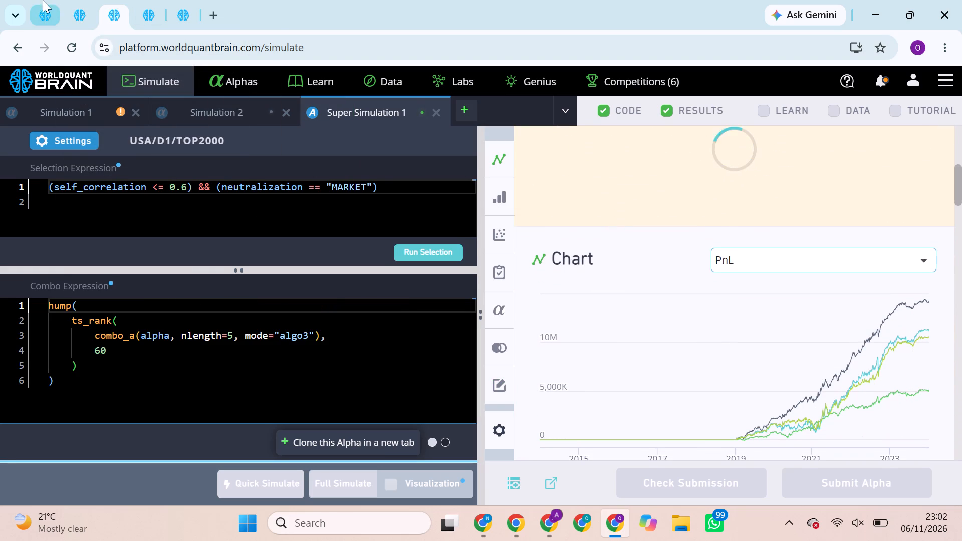
left_click(42, 13)
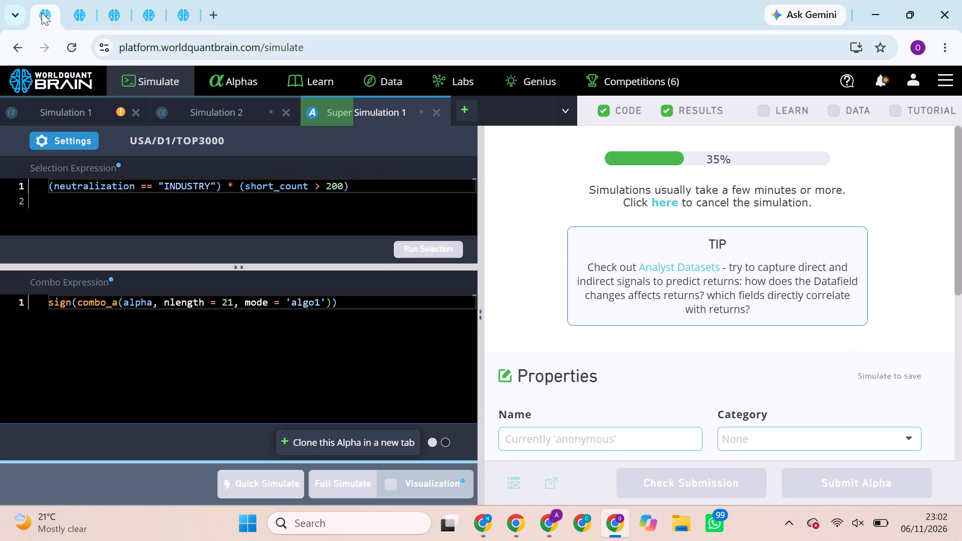
left_click(69, 7)
left_click(40, 9)
left_click(82, 0)
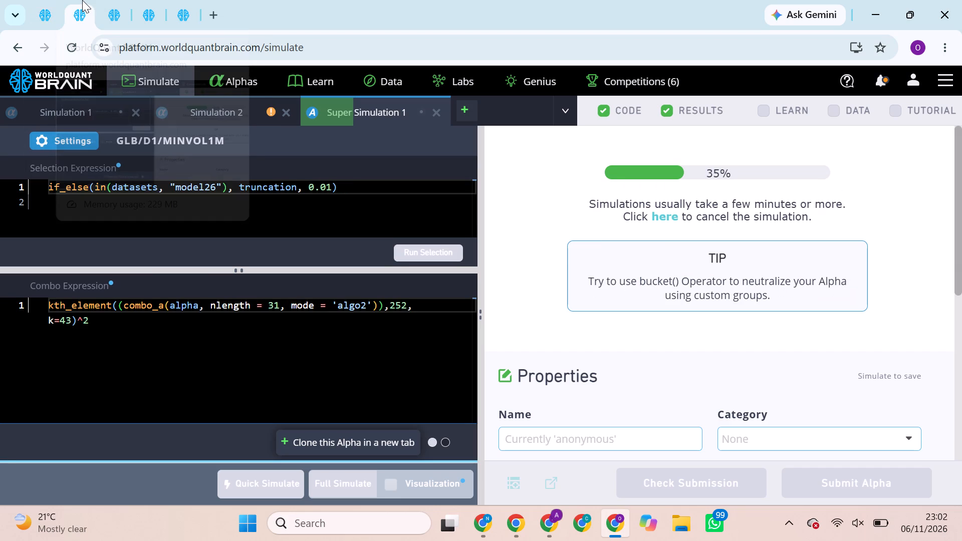
left_click(116, 15)
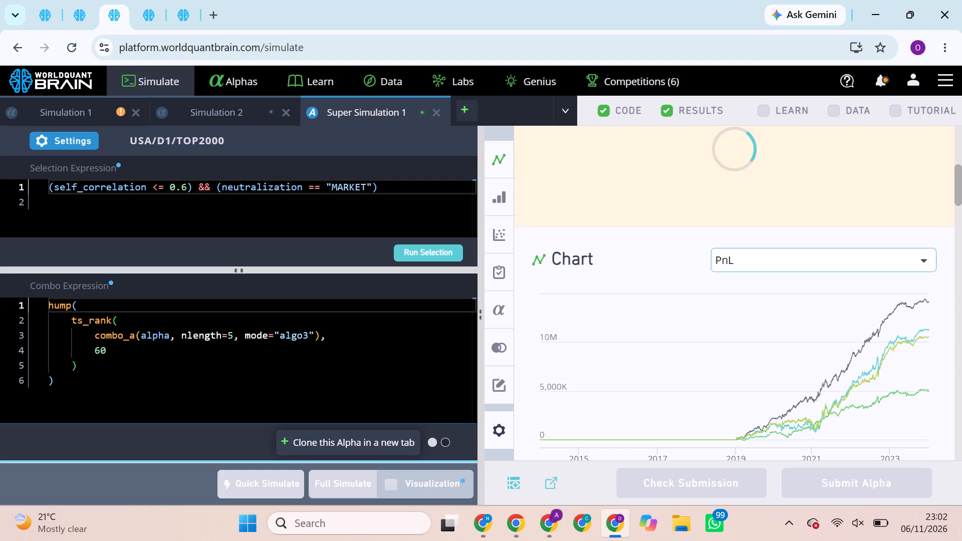
left_click(140, 5)
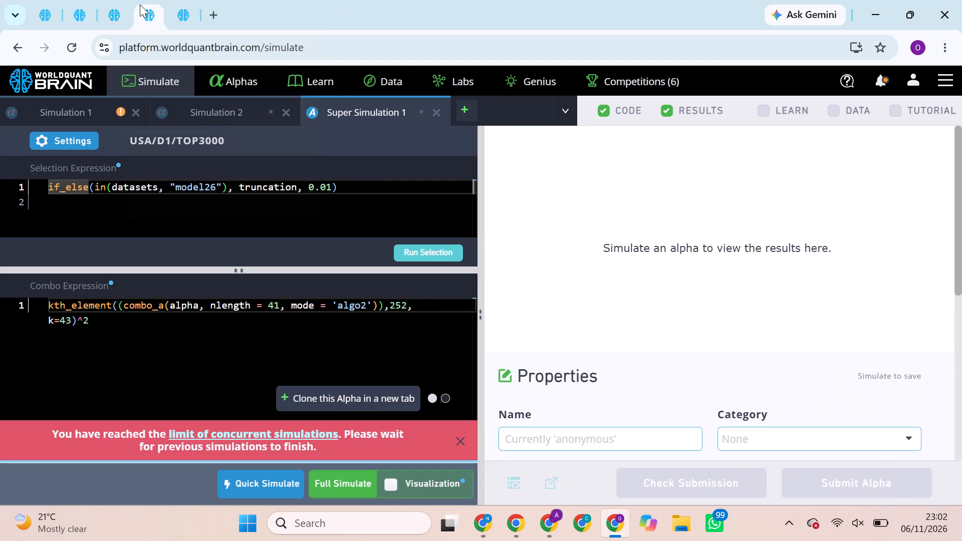
left_click(109, 15)
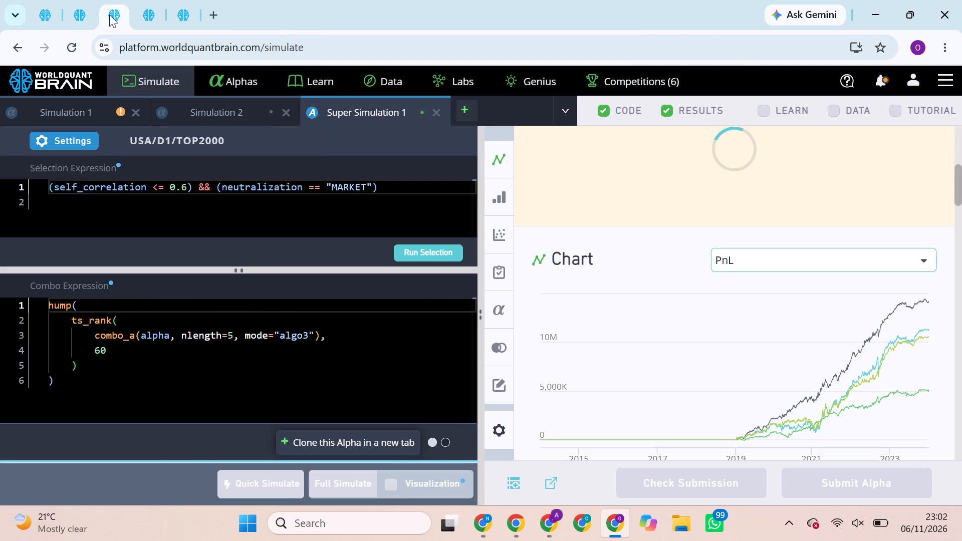
left_click(143, 9)
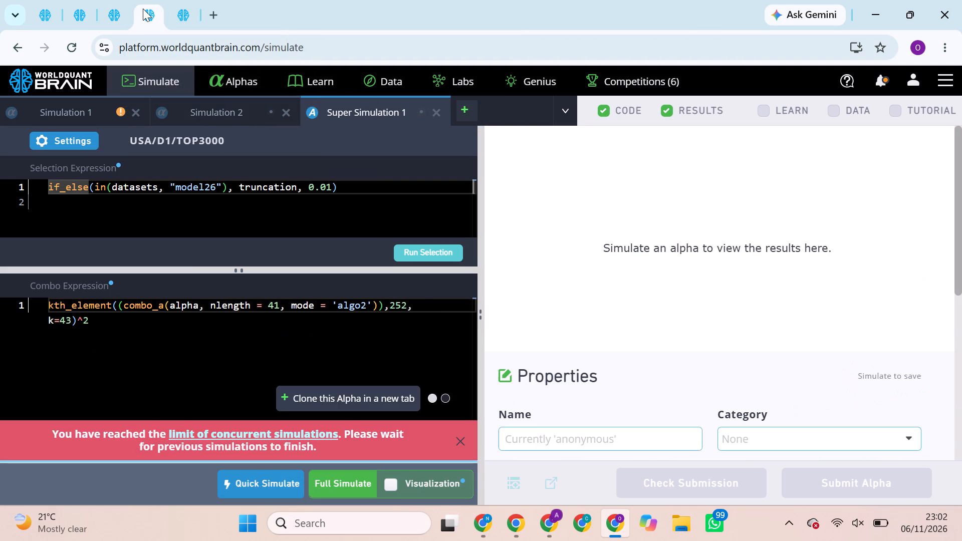
left_click(111, 9)
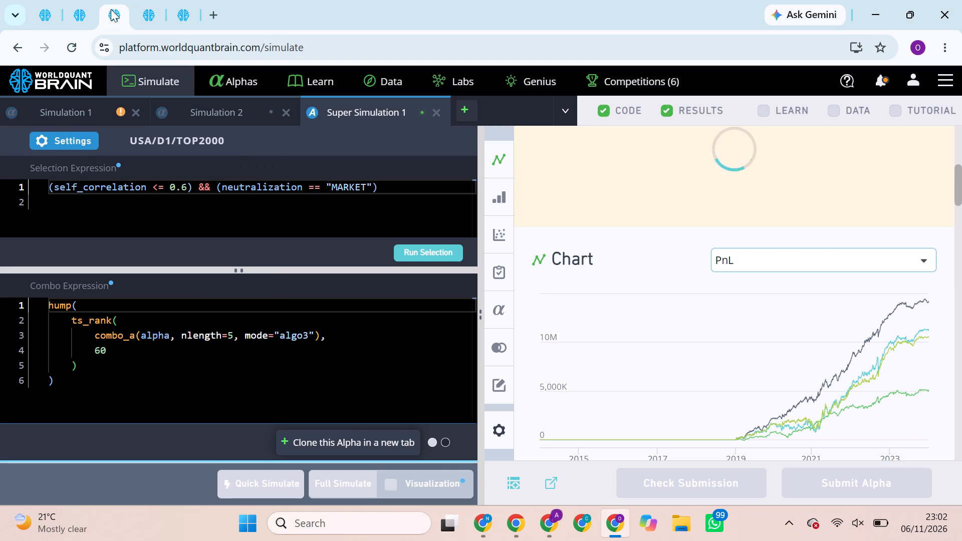
Run the Prod Correlation check on the USA MARKET TOP2000 super alpha.
scroll(626, 283, "down", 3)
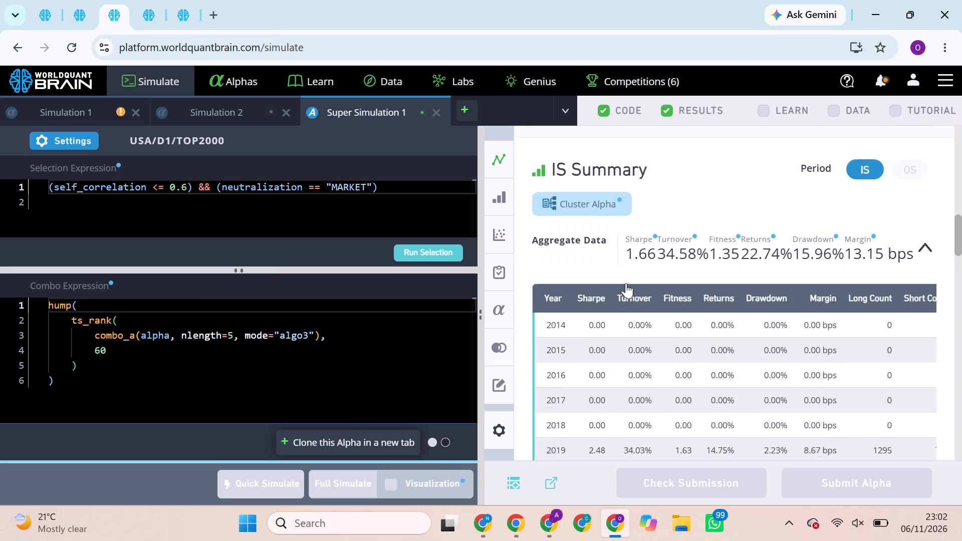
scroll(626, 283, "down", 2)
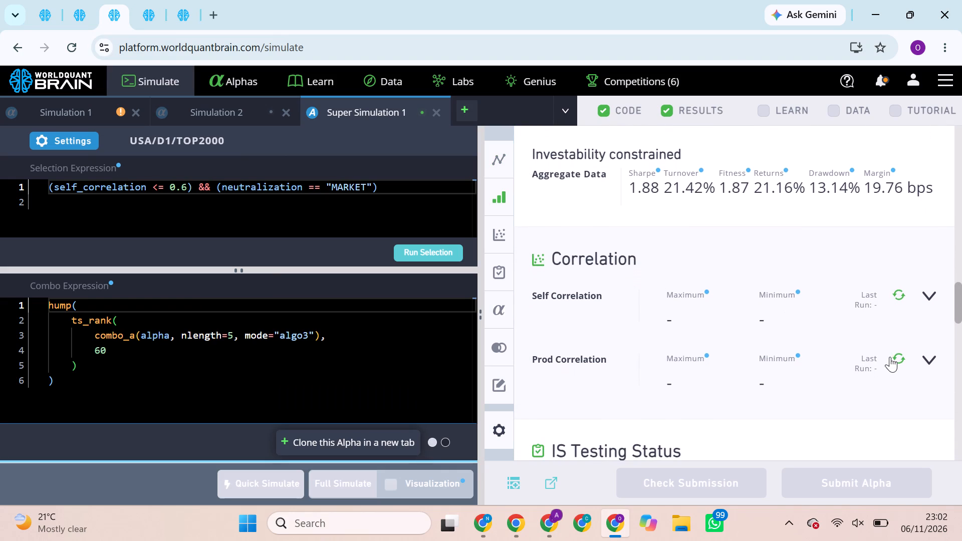
left_click(900, 359)
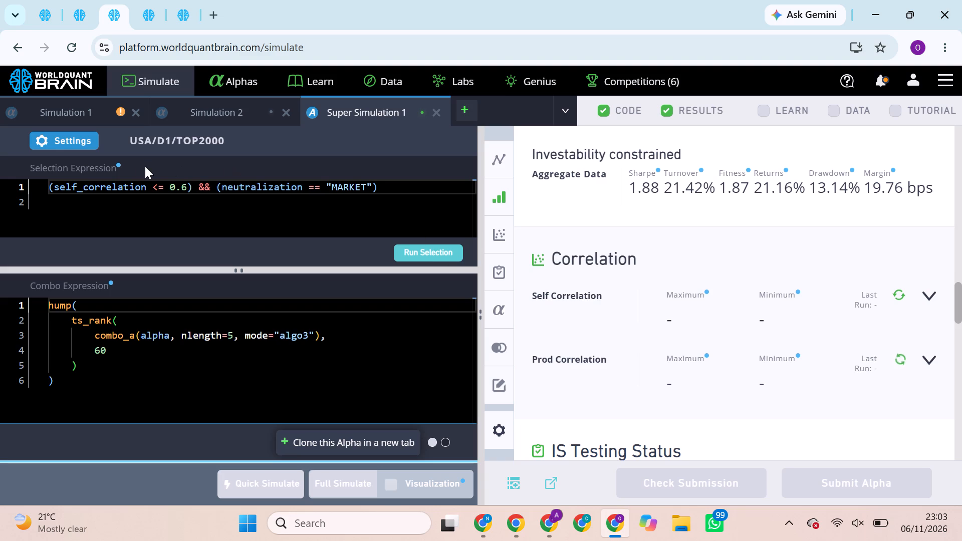
Change the universe of the USA MARKET super alpha's combo settings to TOP3000.
left_click(54, 136)
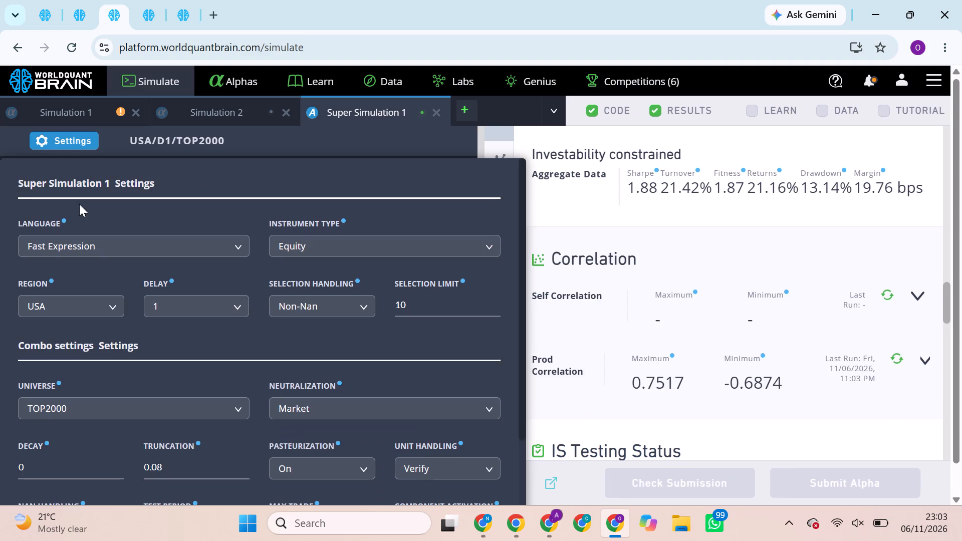
scroll(180, 391, "down", 2)
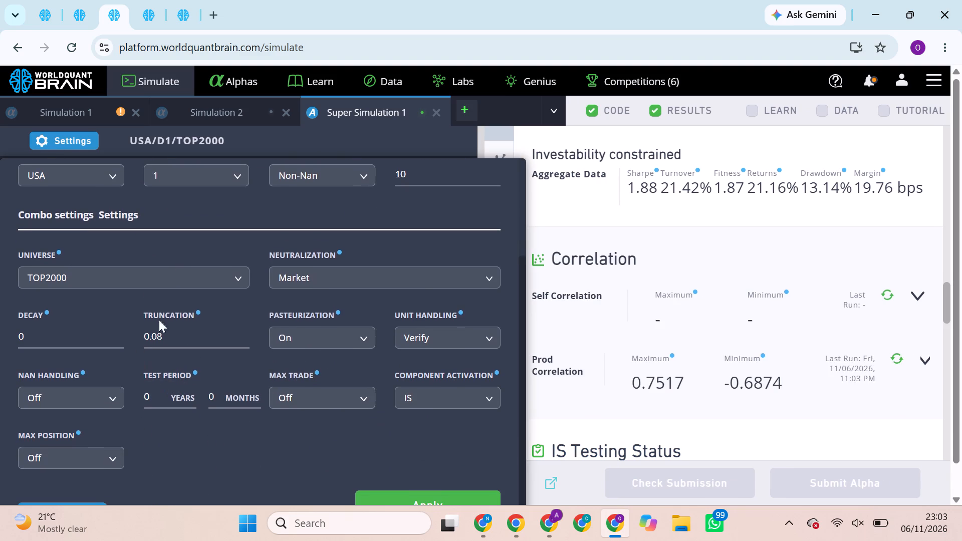
left_click(144, 273)
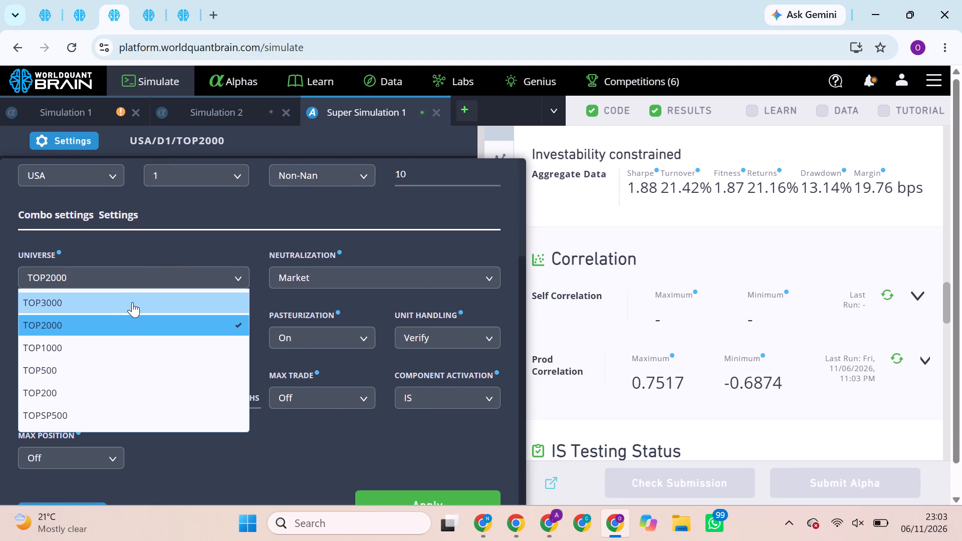
left_click(127, 300)
scroll(352, 383, "down", 2)
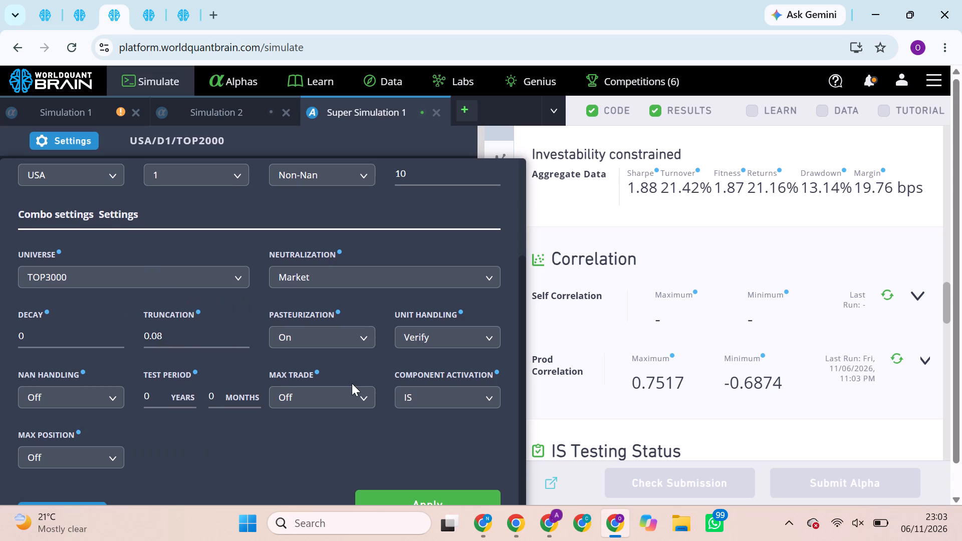
Expand the failed tests in the IS Testing Status of the USA MARKET TOP2000 super alpha and read the details.
scroll(352, 383, "down", 2)
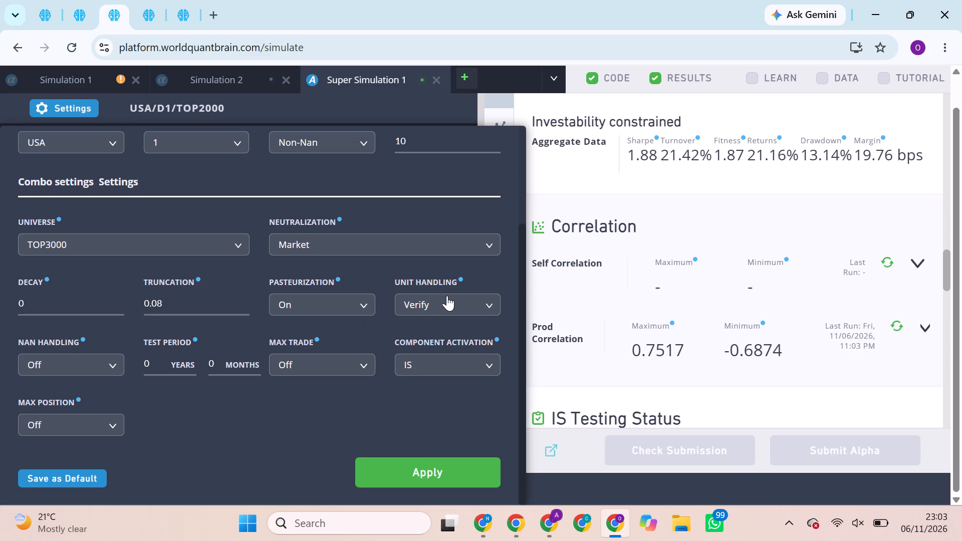
scroll(869, 331, "down", 1)
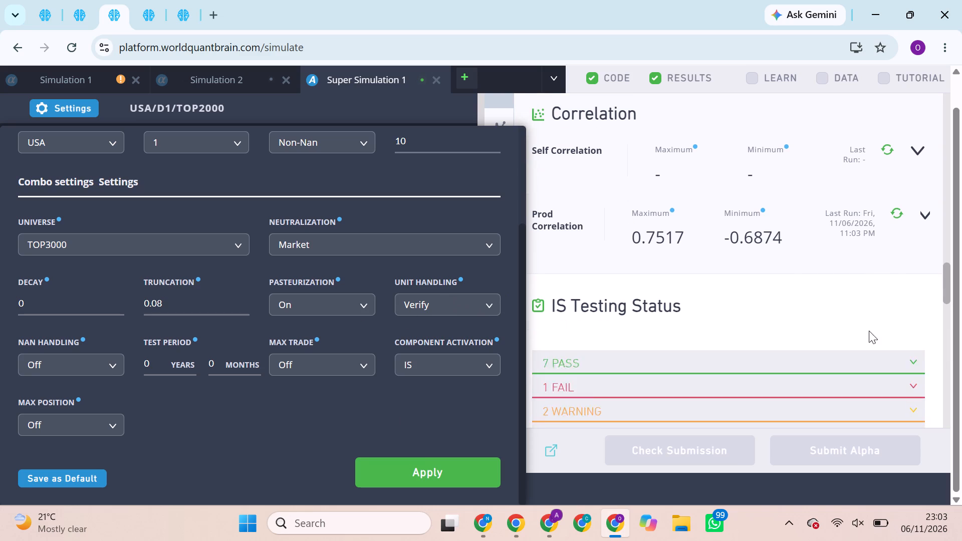
scroll(869, 331, "down", 2)
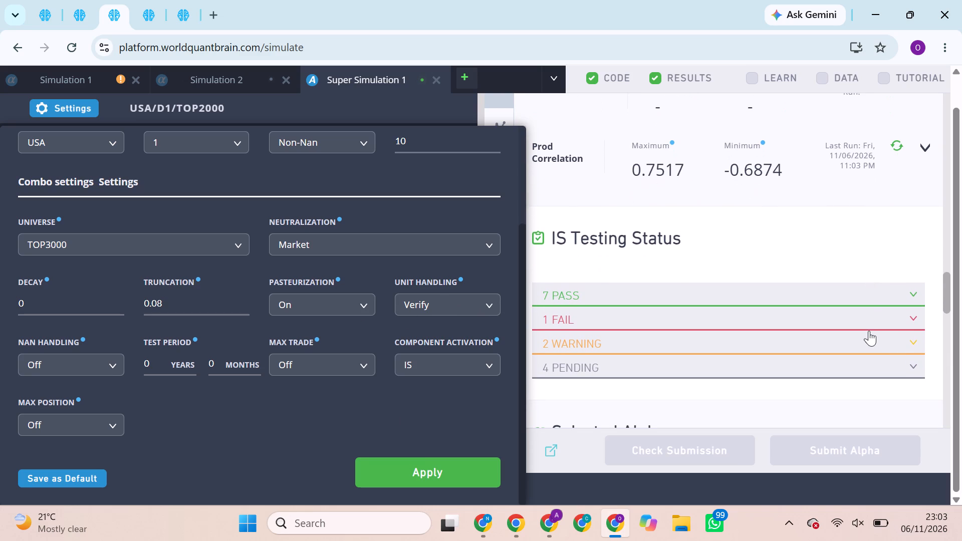
scroll(869, 331, "down", 1)
left_click(913, 305)
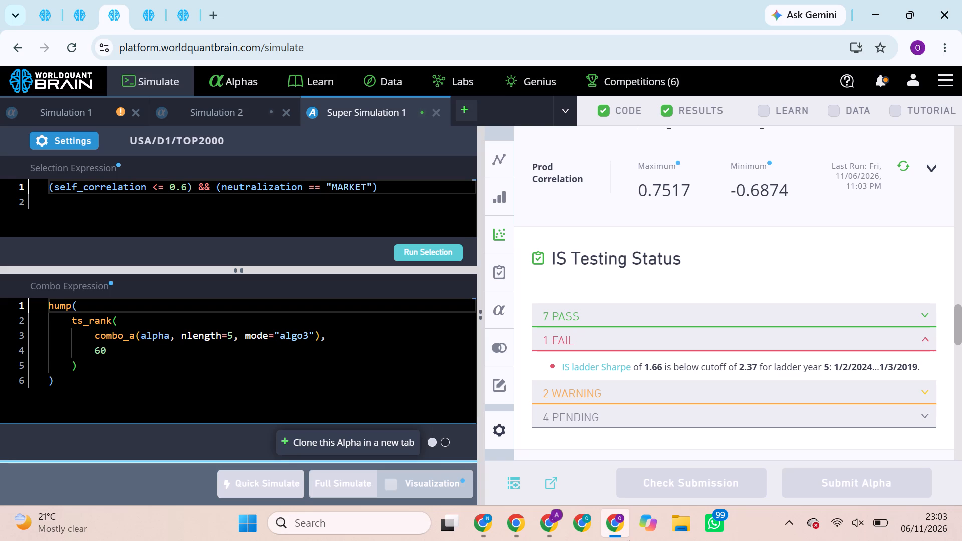
Switch to WhatsApp.
left_click(707, 530)
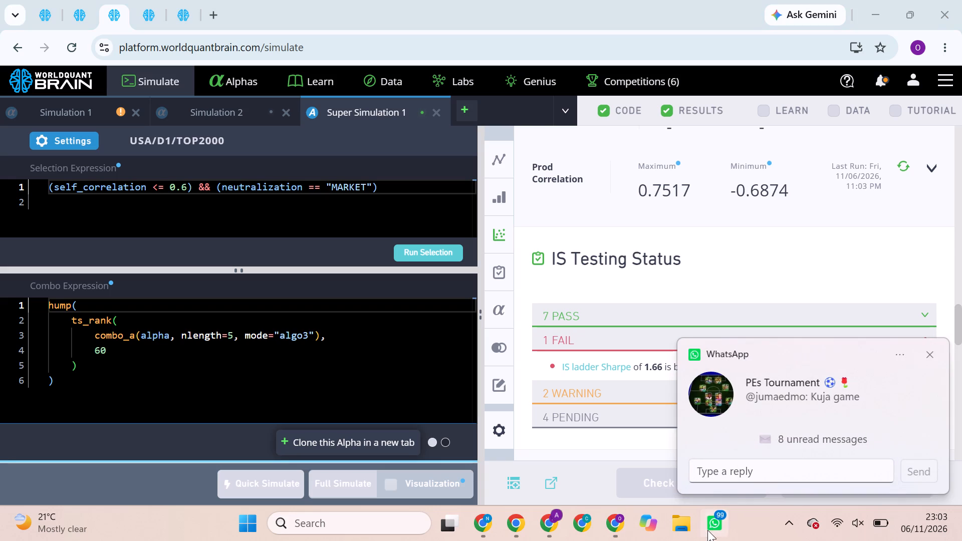
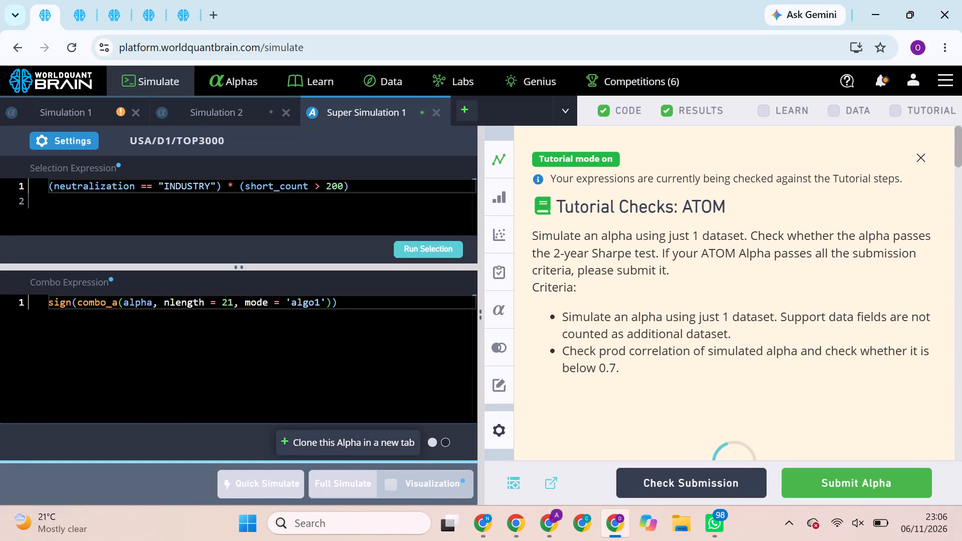
Run the Prod Correlation check on the USA INDUSTRY TOP3000 super alpha with the nlength 21 combo expression.
scroll(651, 214, "down", 7)
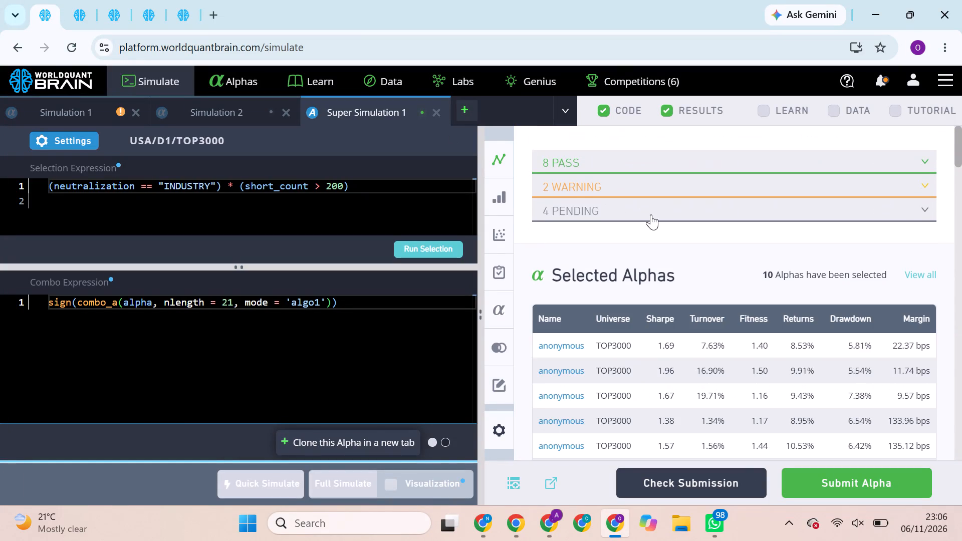
scroll(674, 281, "up", 3)
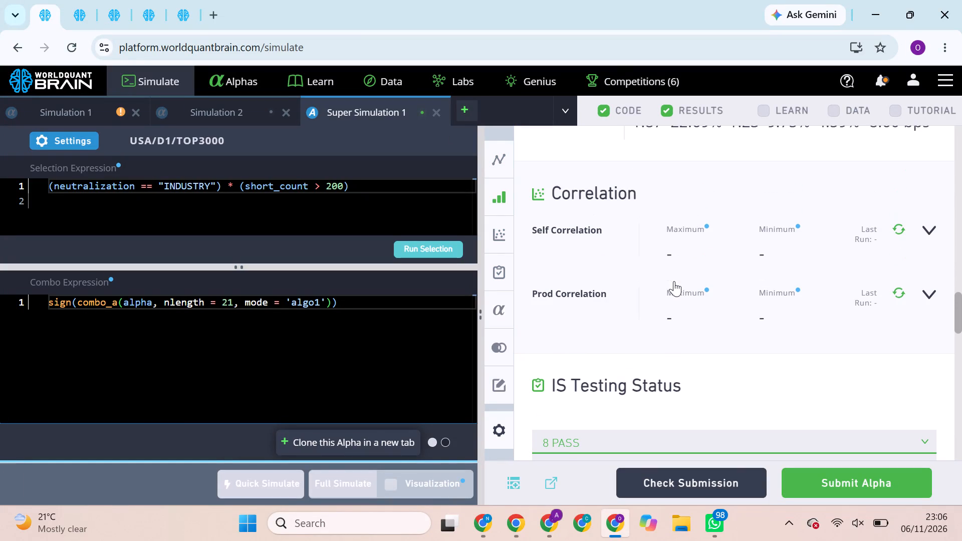
left_click(892, 293)
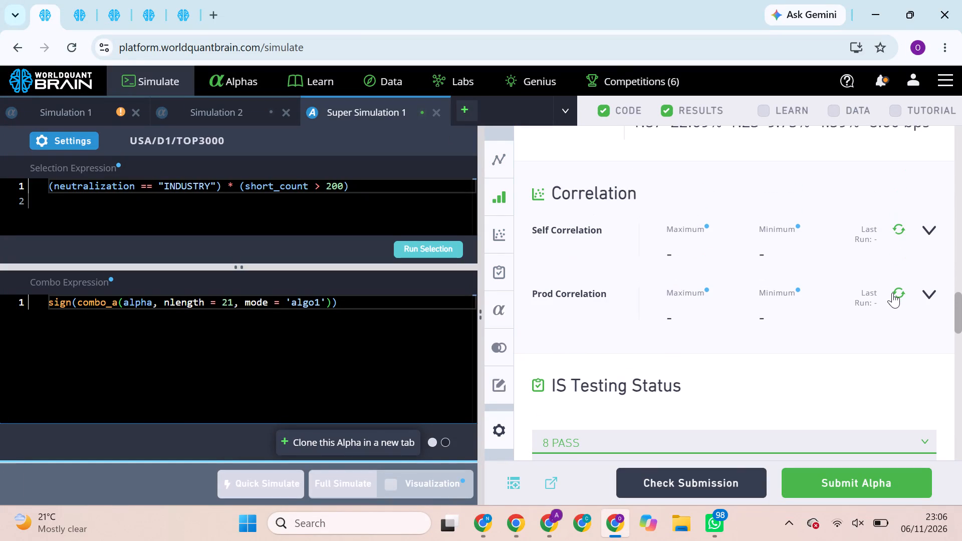
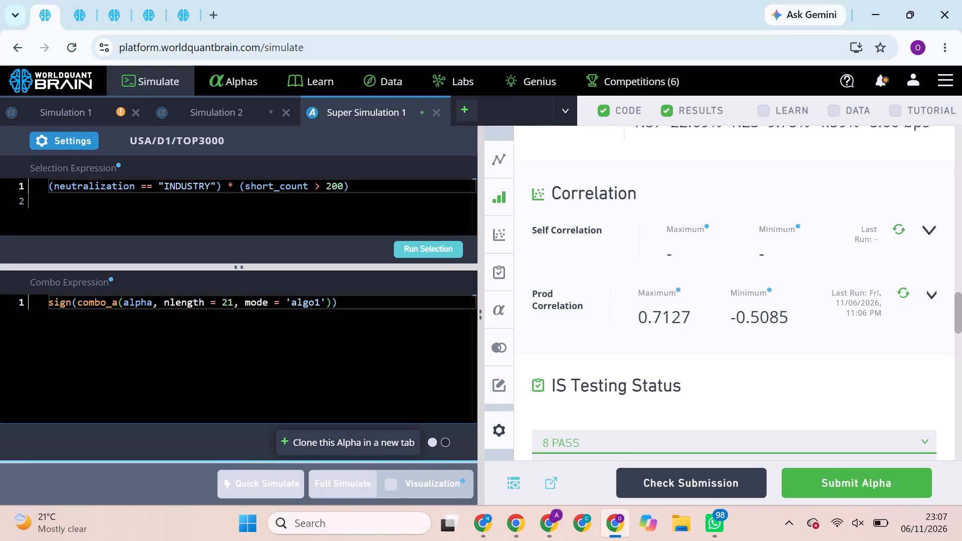
Change the neutralization in the USA INDUSTRY super alpha's selection expression to "SUBINDUSTRY" and run the selection.
double_click(181, 189)
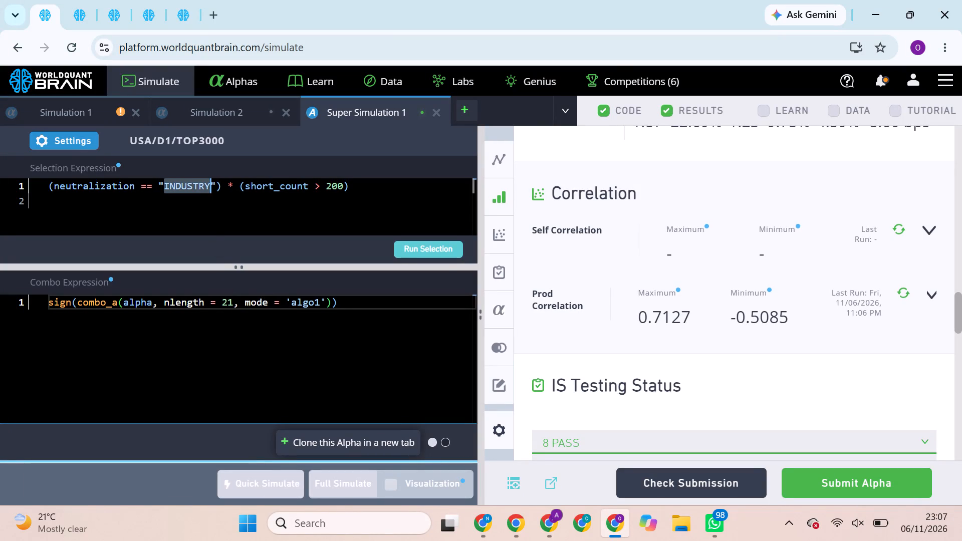
left_click(163, 186)
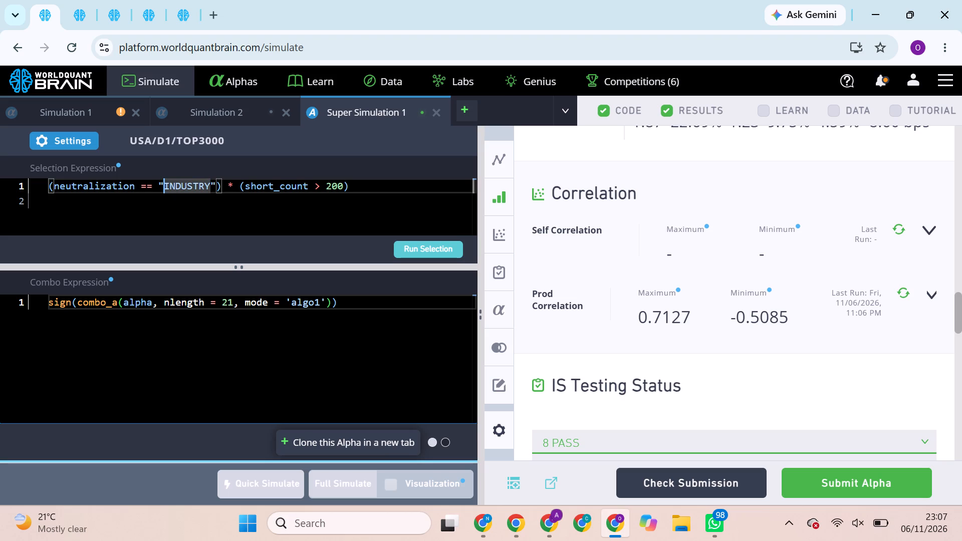
left_click(163, 186)
left_click(163, 186)
type("SU")
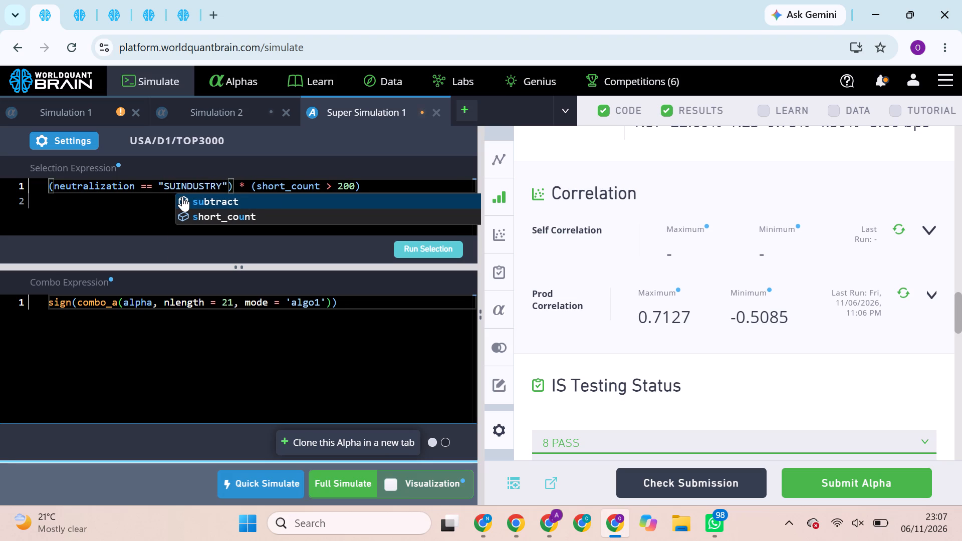
key("b")
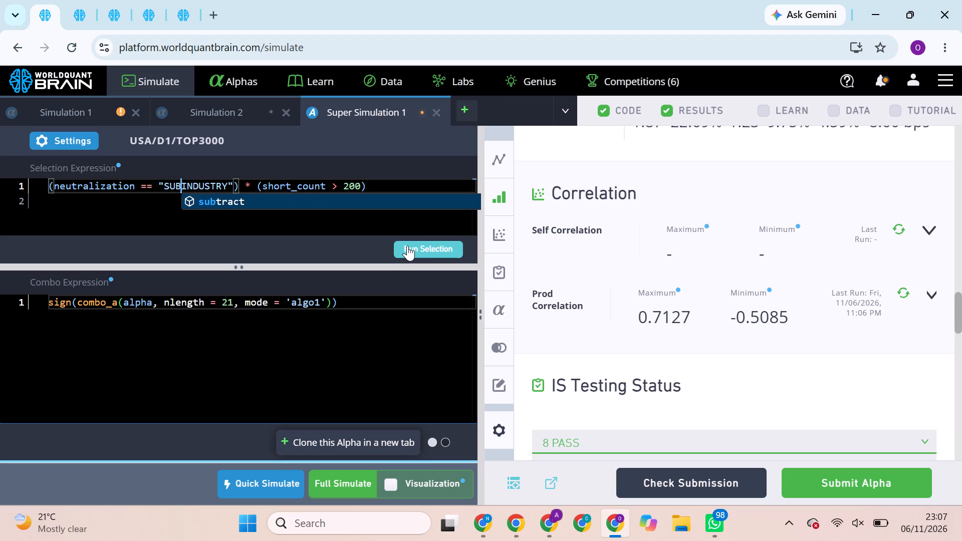
left_click(420, 245)
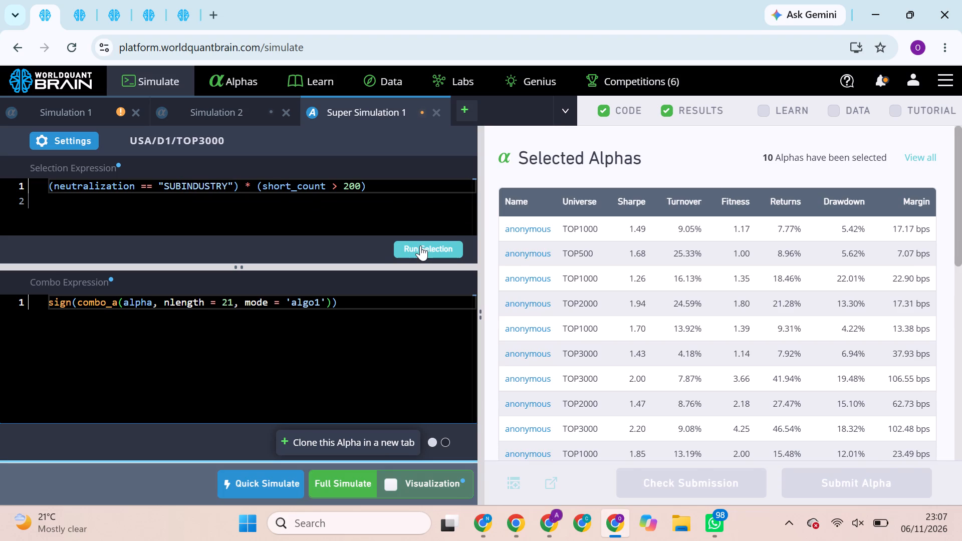
Run the full simulation of the USA SUBINDUSTRY super alpha with the TOP3000 universe.
left_click(336, 463)
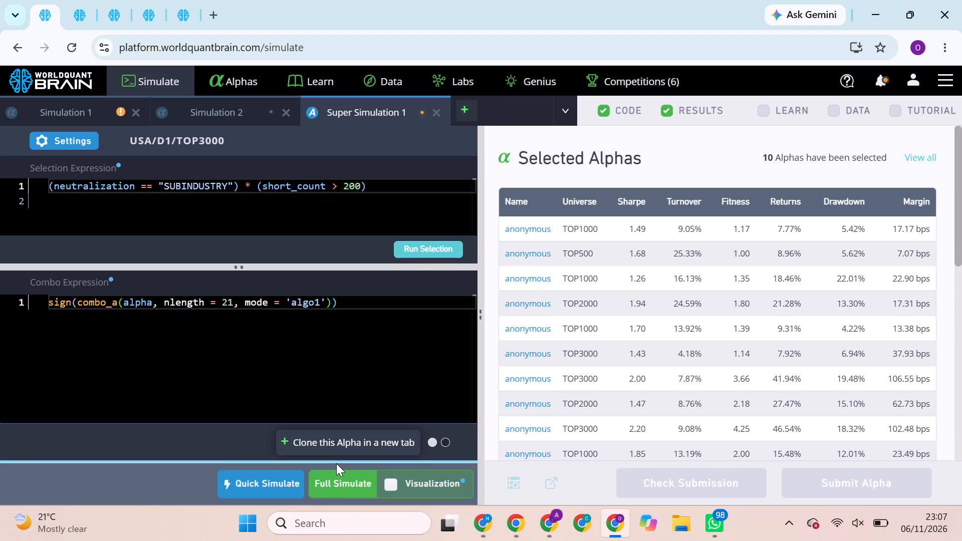
left_click(341, 470)
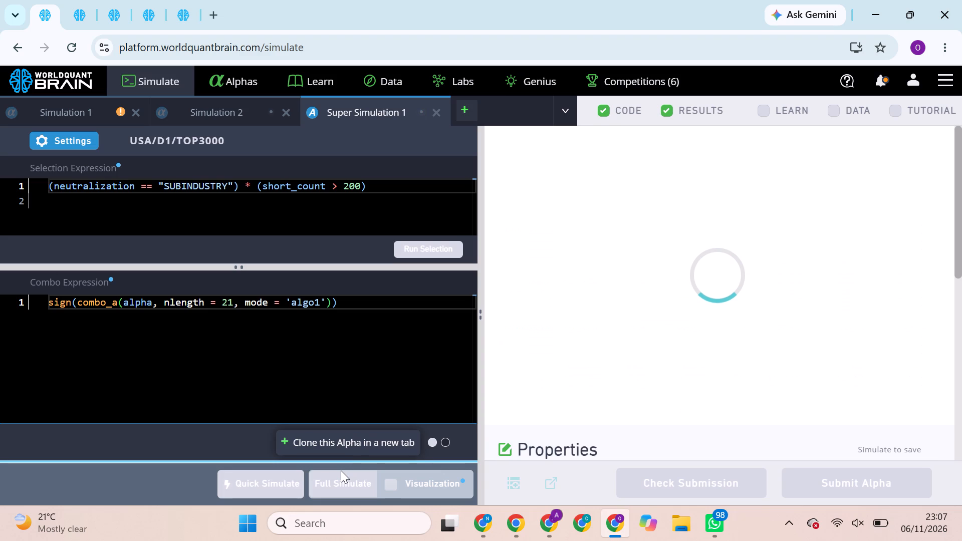
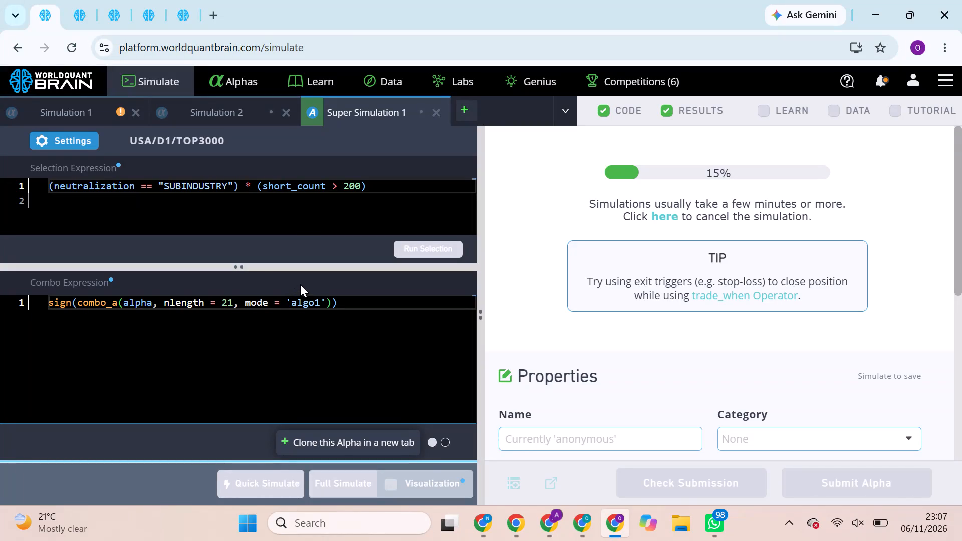
Change the neutralization in the USA TOP2000 super alpha's selection expression to "SUBINDUSTRY" and run the selection.
left_click(78, 18)
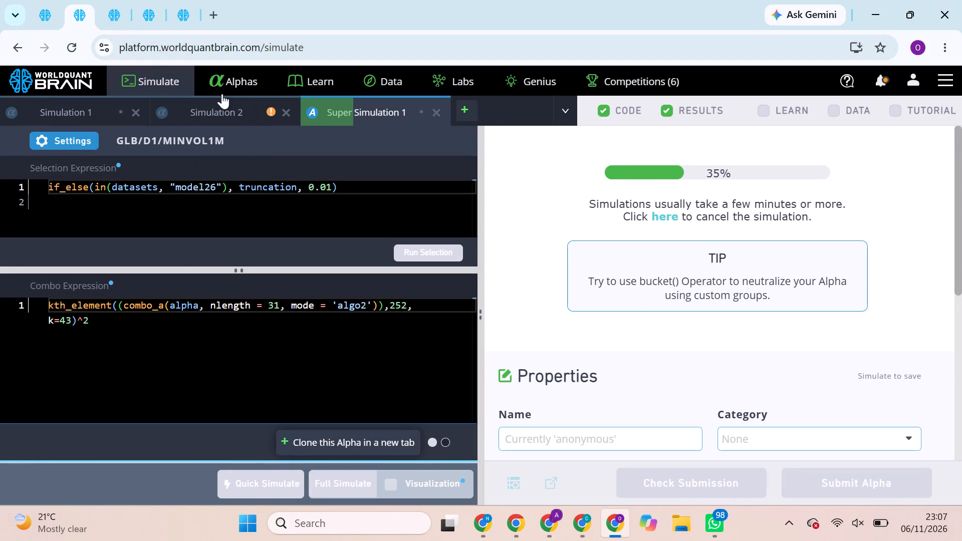
left_click(112, 19)
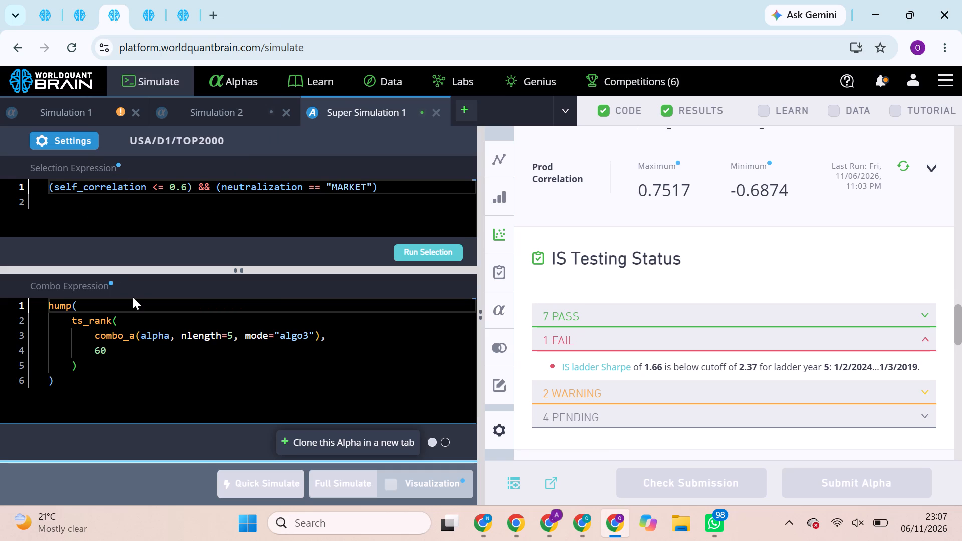
double_click(356, 182)
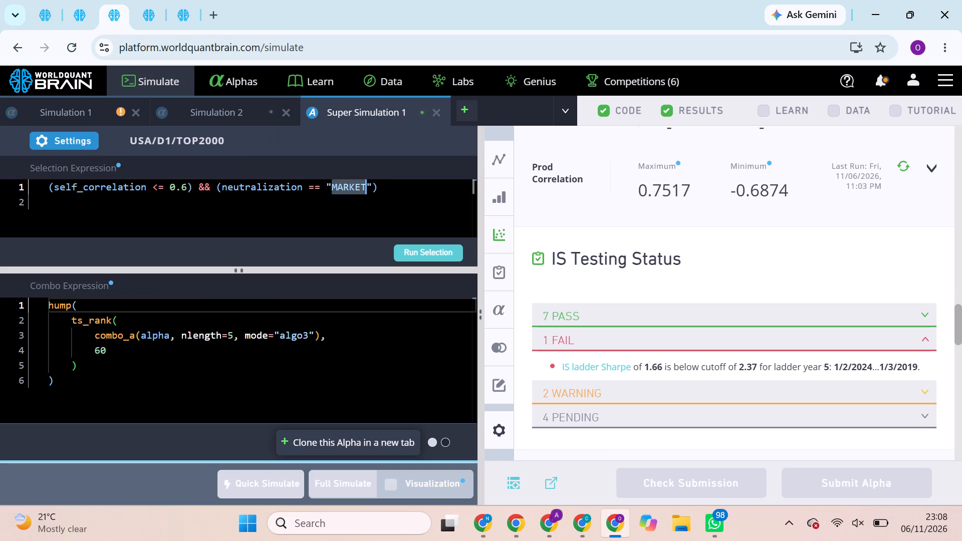
type("SUB")
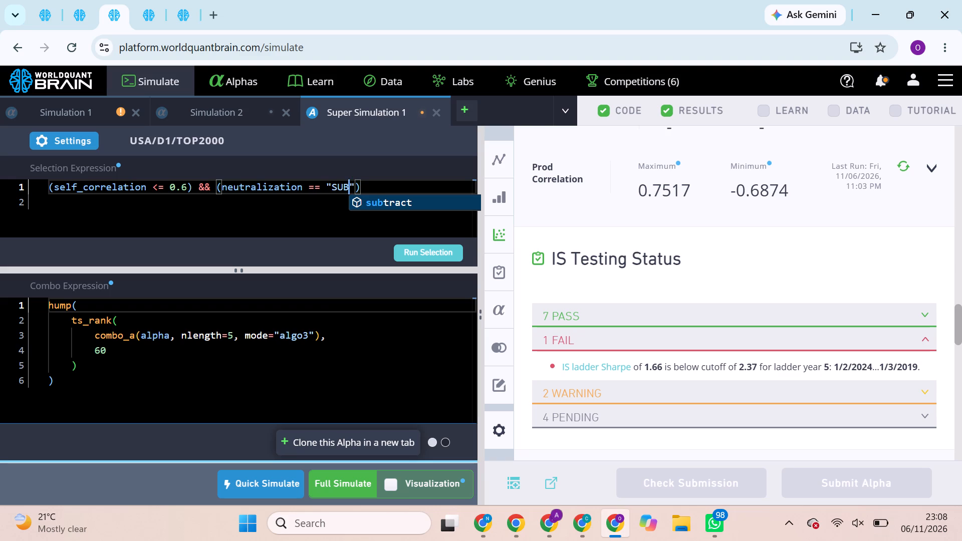
type("INDUS")
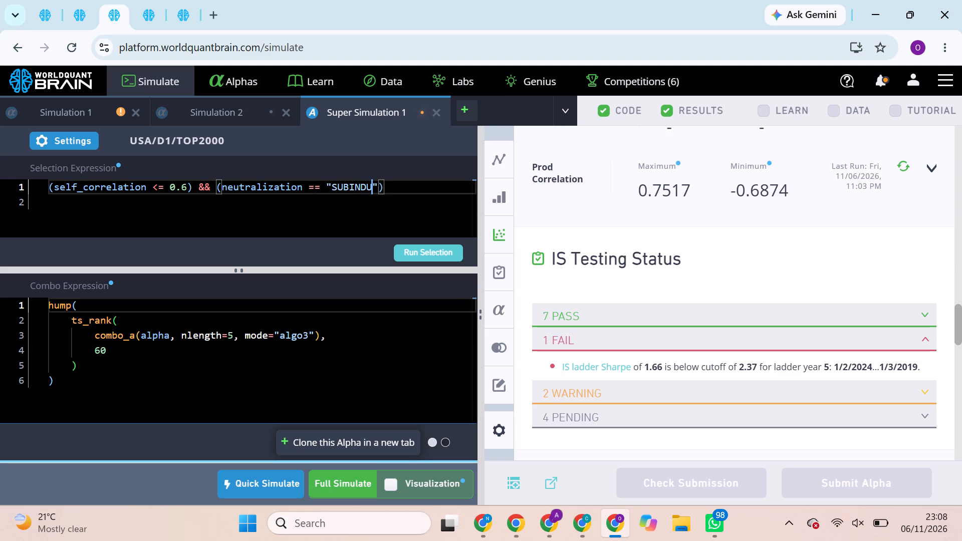
type("TR")
key("y")
left_click(420, 259)
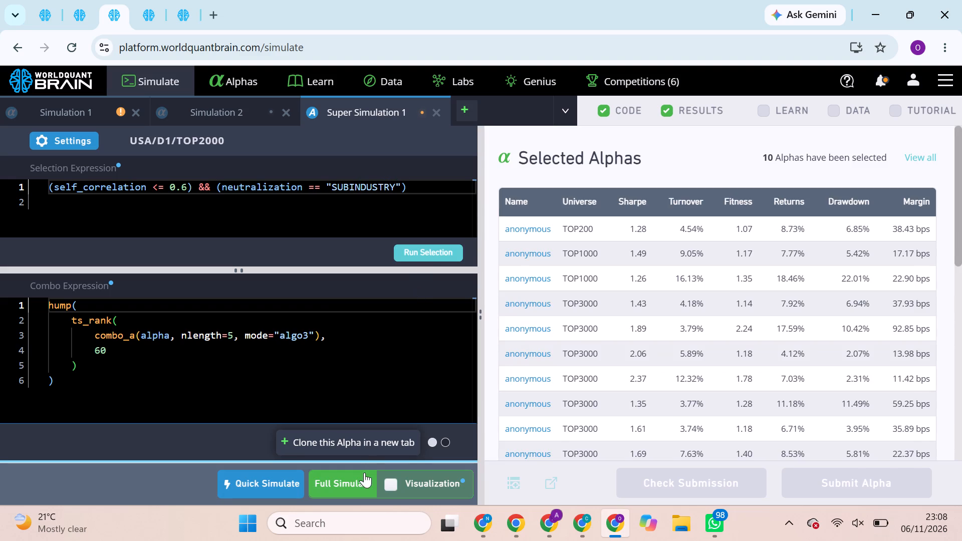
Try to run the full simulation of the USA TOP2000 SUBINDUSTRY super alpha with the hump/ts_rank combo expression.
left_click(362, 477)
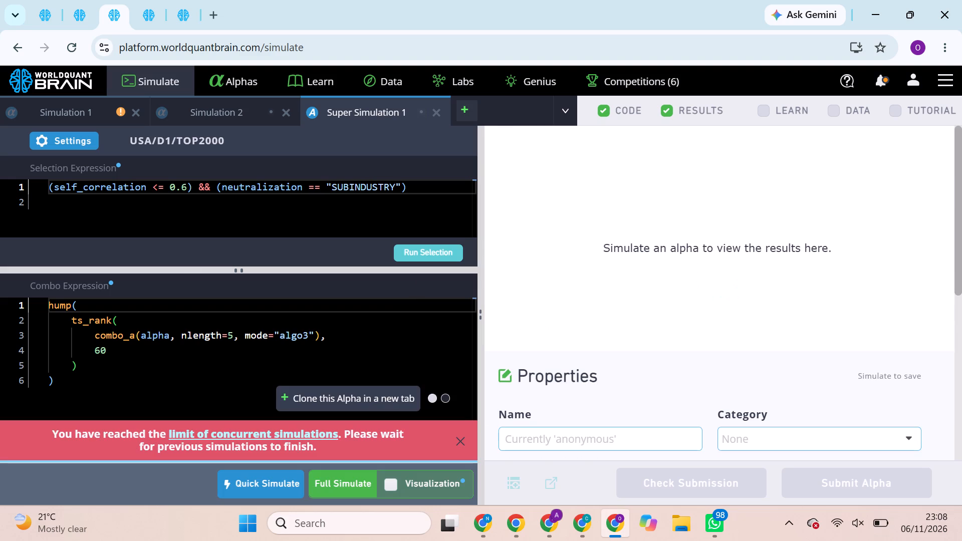
Check the progress of the USA TOP3000 and GLB MINVOL1M simulations and review the other open super alphas.
left_click(49, 15)
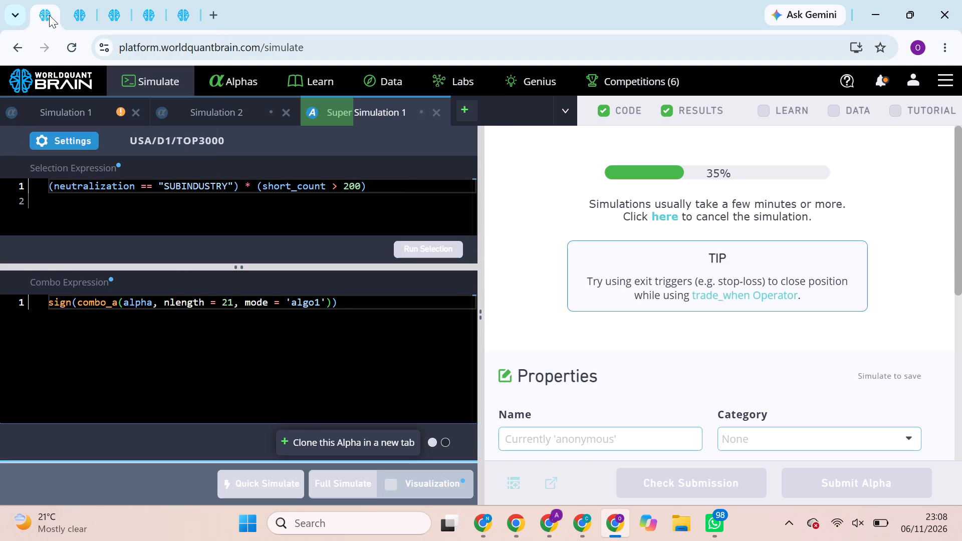
left_click(75, 15)
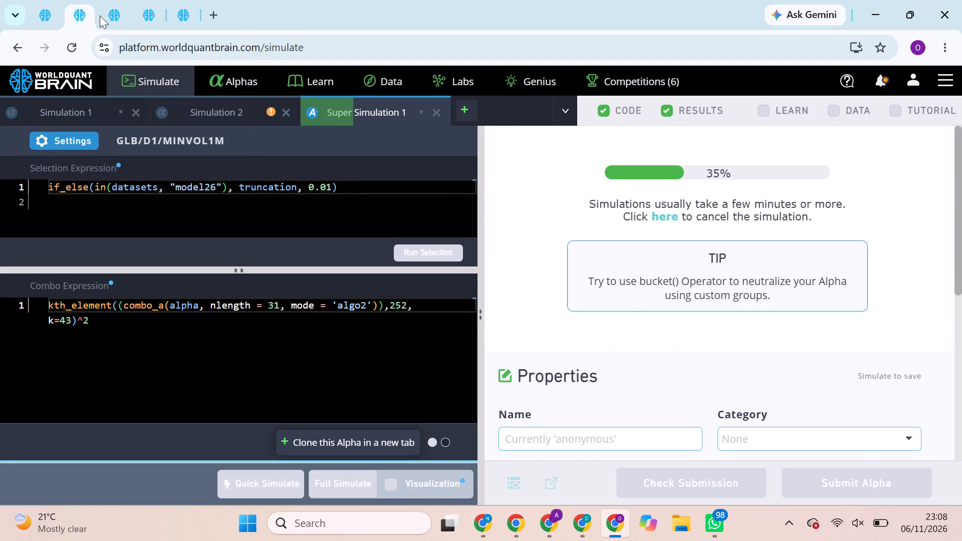
left_click(109, 17)
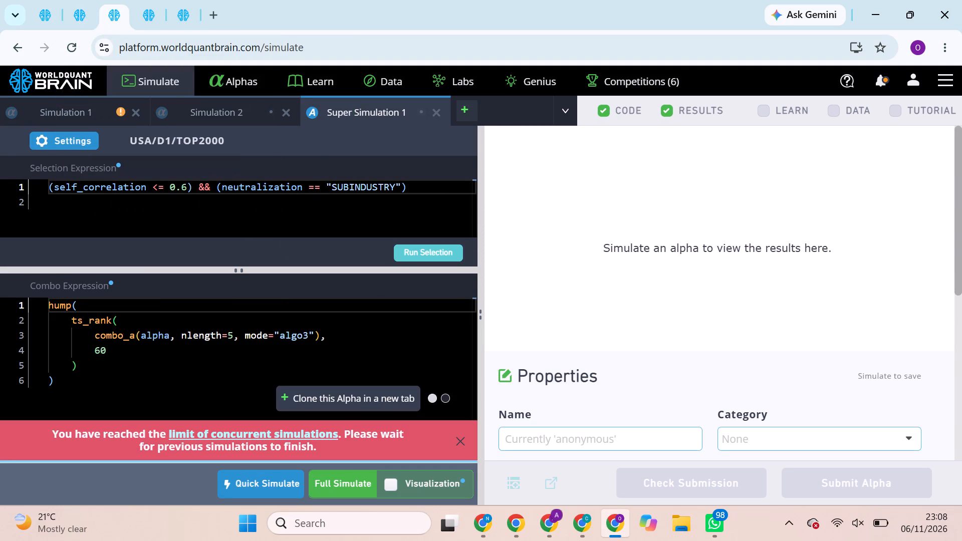
left_click(144, 12)
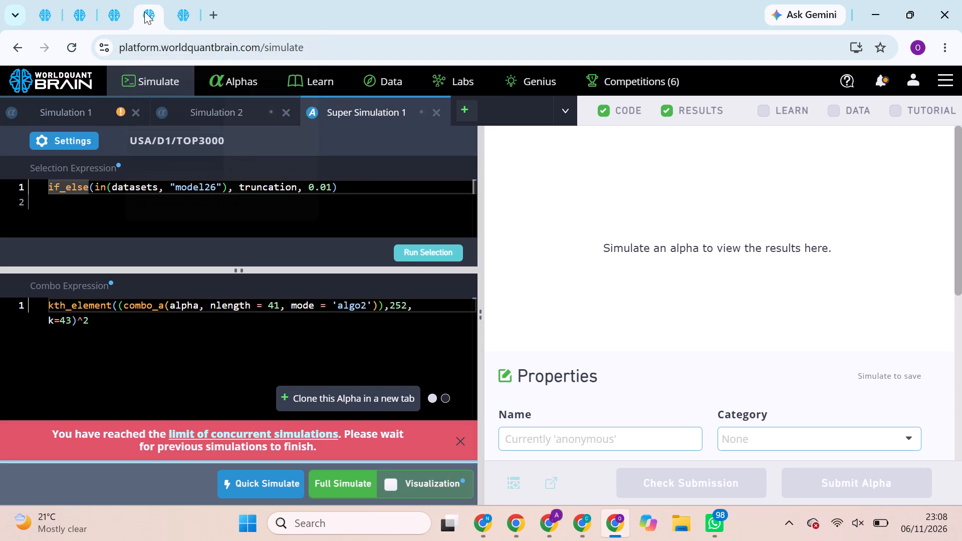
left_click(117, 11)
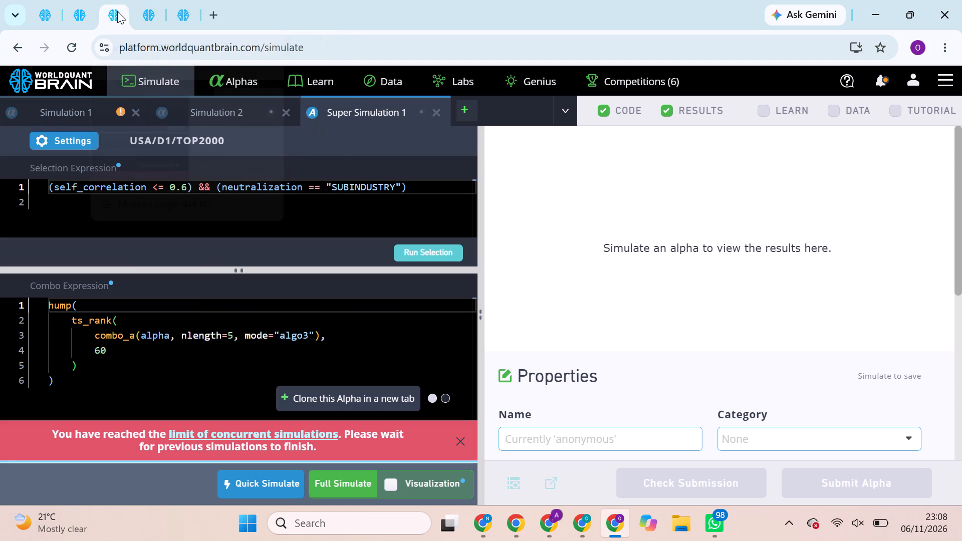
left_click(69, 12)
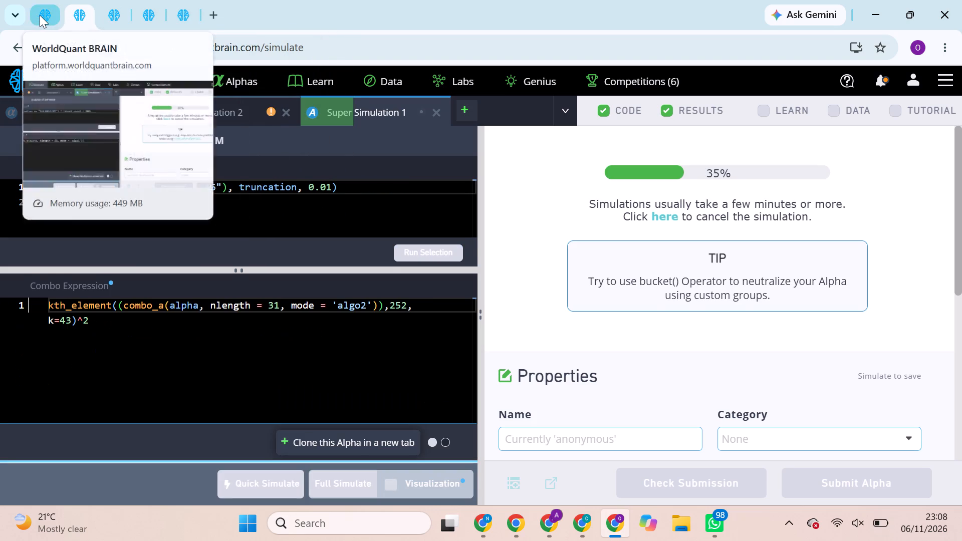
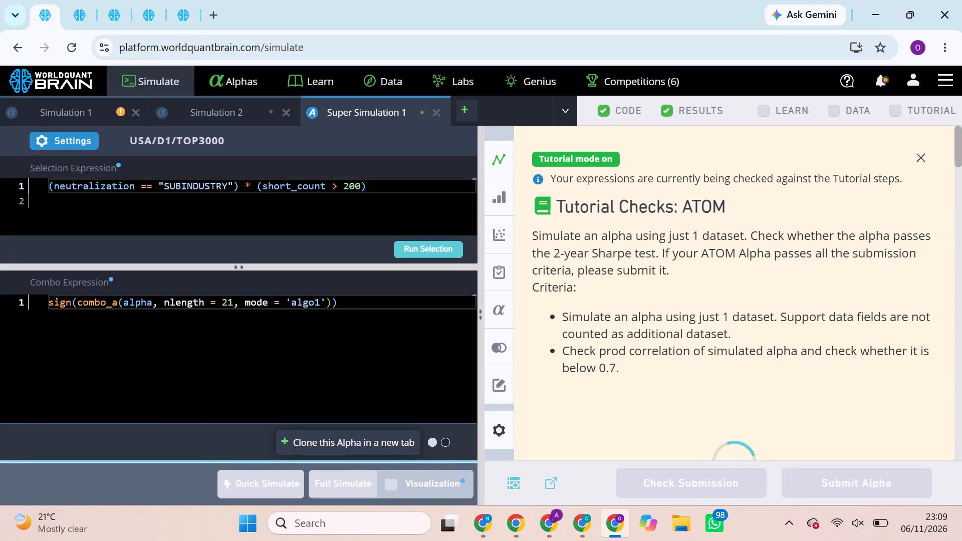
Run the full simulation of the USA TOP3000 super alpha that has the model26 selection and kth_element combo expression.
left_click(82, 16)
left_click(114, 13)
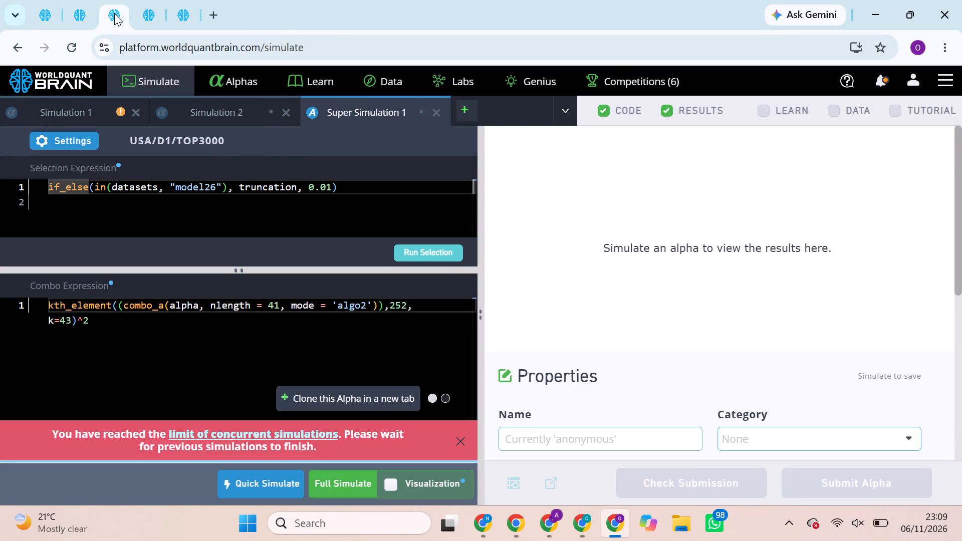
left_click(353, 476)
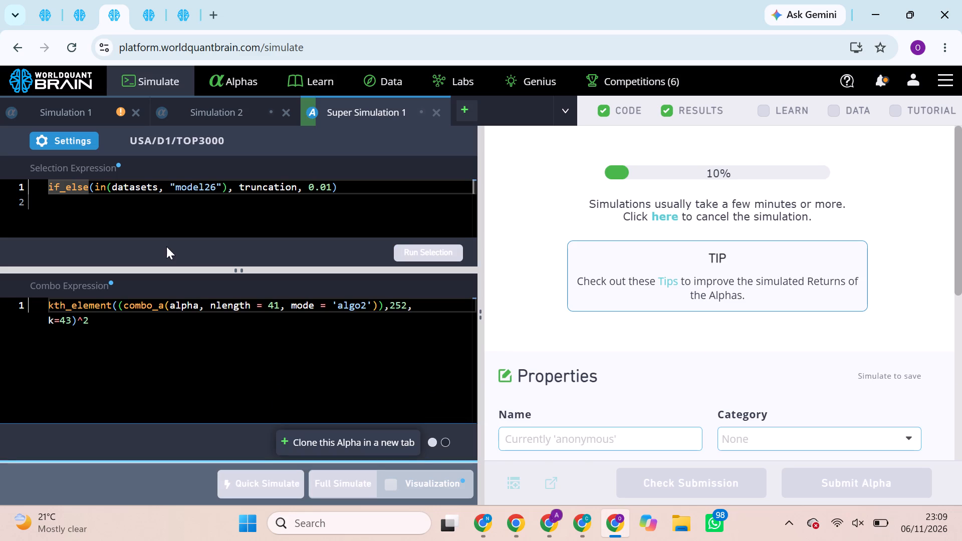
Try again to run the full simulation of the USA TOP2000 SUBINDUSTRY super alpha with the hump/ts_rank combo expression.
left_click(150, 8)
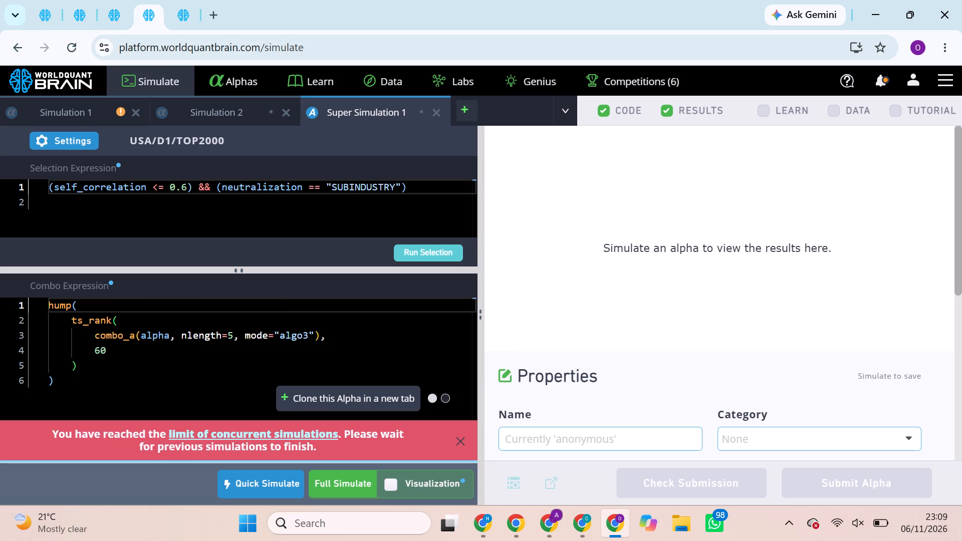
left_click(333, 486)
Switch to WhatsApp.
left_click(717, 522)
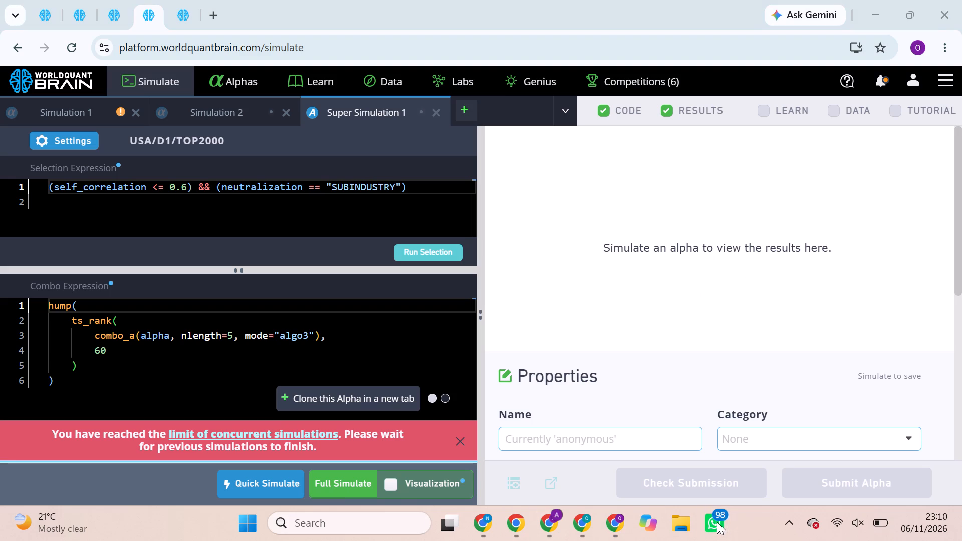
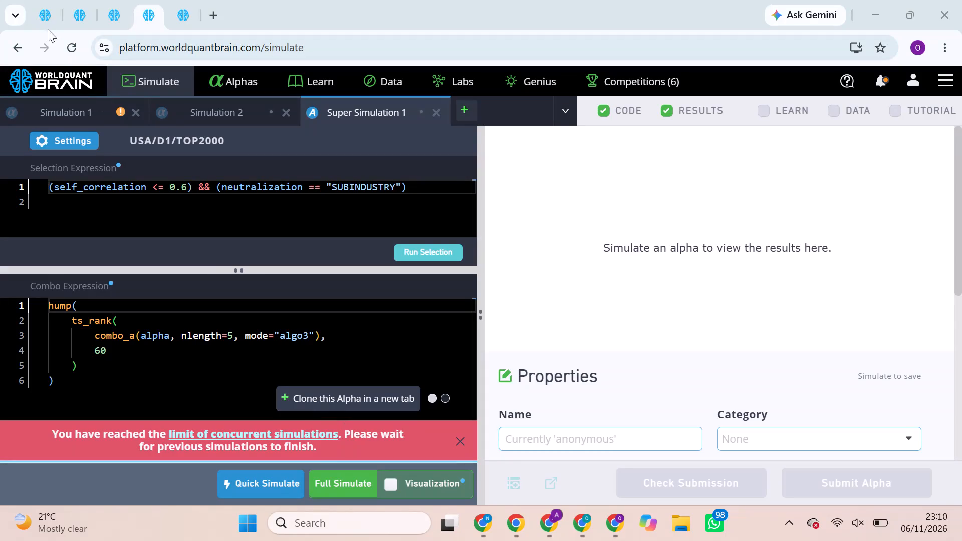
Return to the USA TOP3000 super alpha with the short_count selection expression and check its simulation results.
left_click(43, 9)
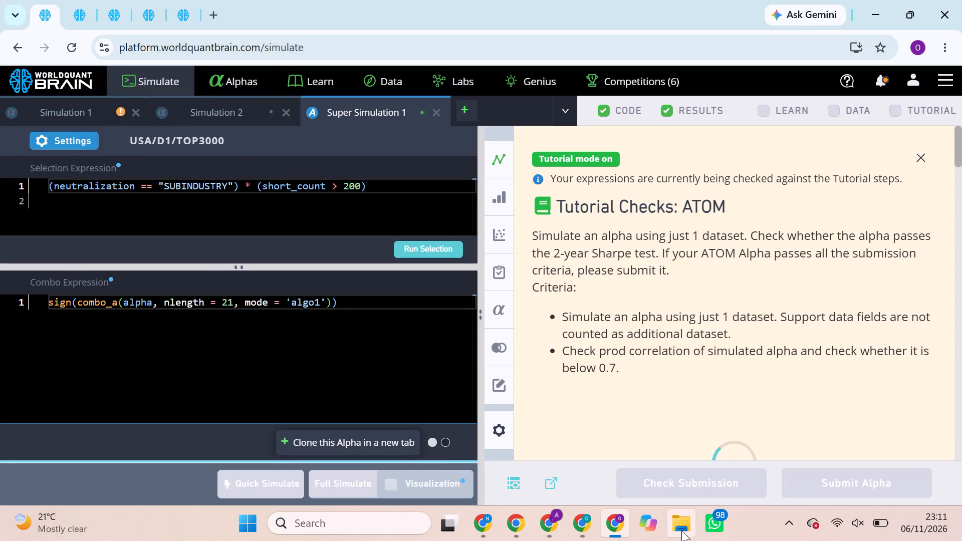
Switch to WhatsApp while the USA TOP3000 super simulation is running.
left_click(710, 526)
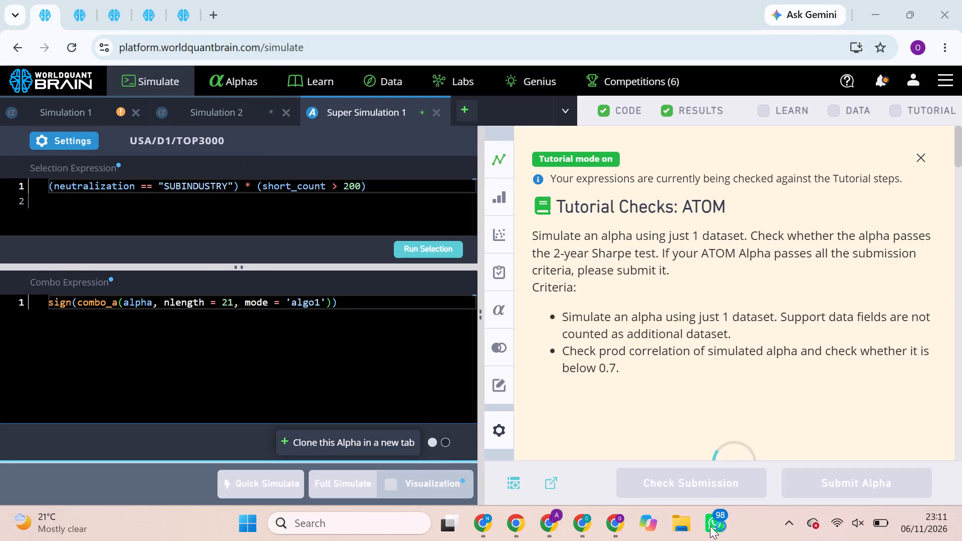
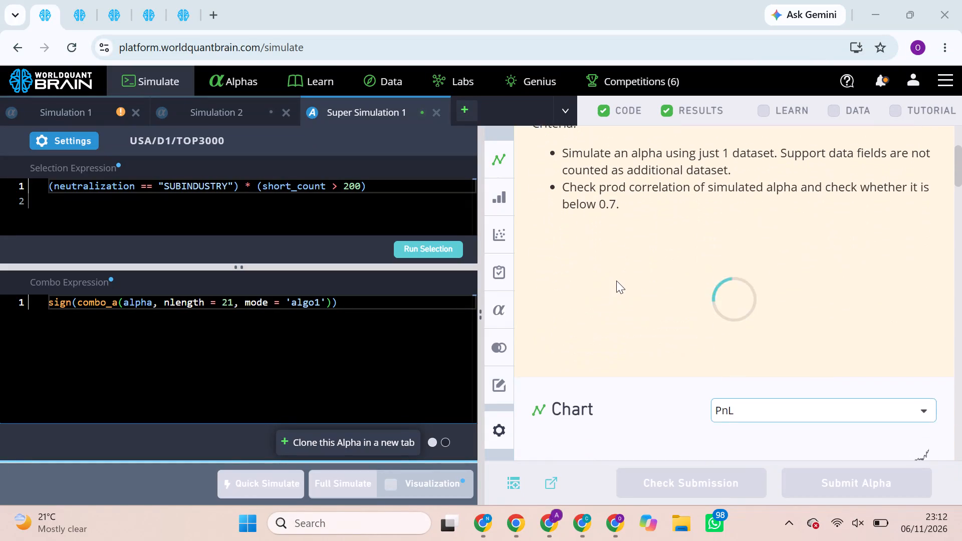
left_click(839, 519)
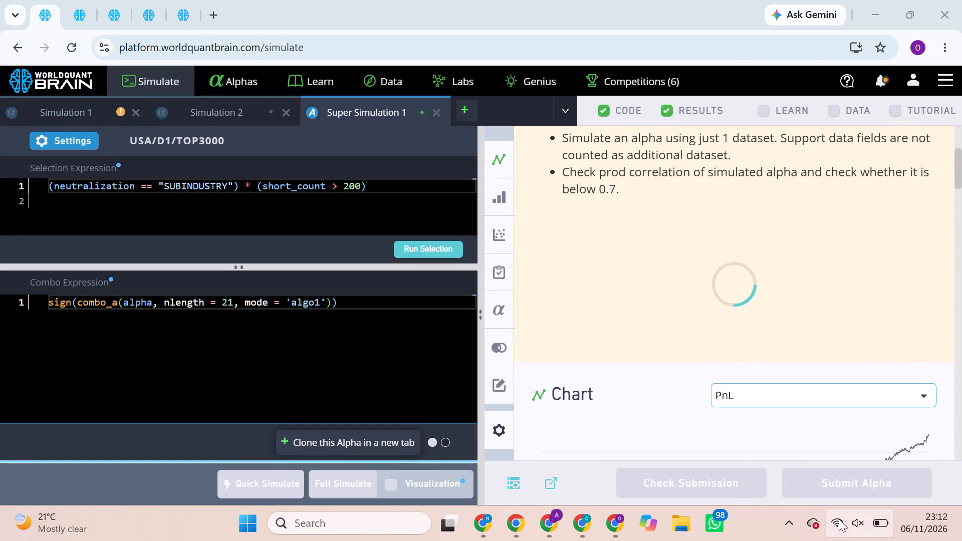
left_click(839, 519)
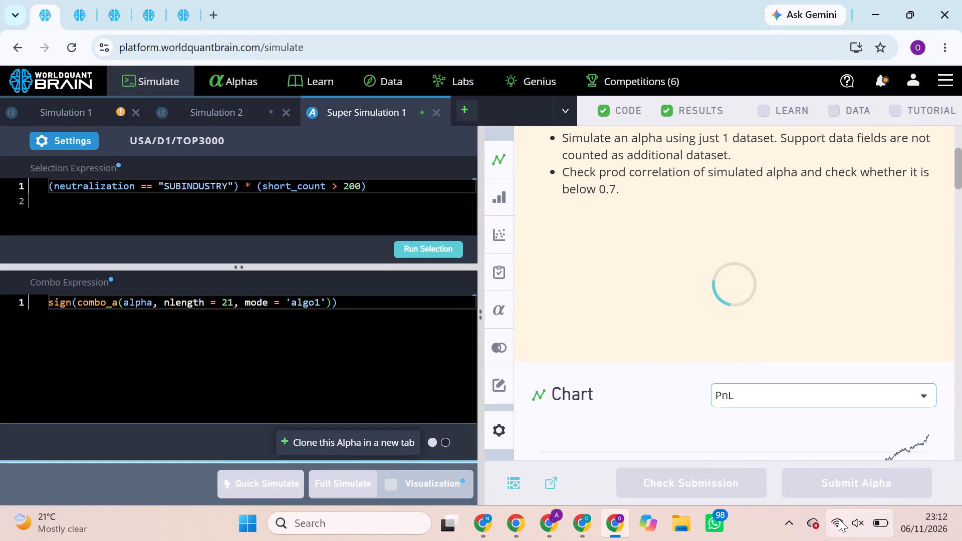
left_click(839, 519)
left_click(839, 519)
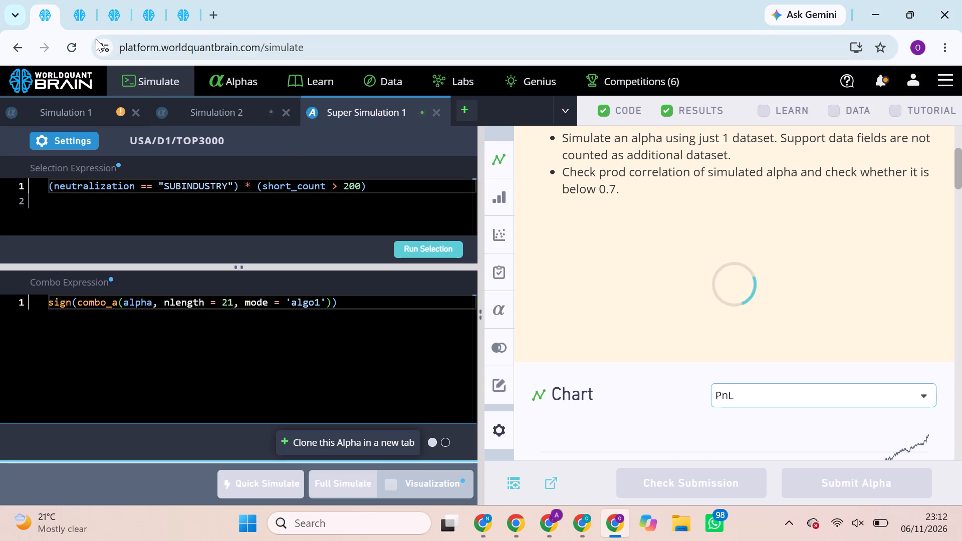
Check the progress of the open super simulations, ending on the USA TOP3000 super alpha with the "model26" selection expression.
left_click(75, 11)
left_click(104, 12)
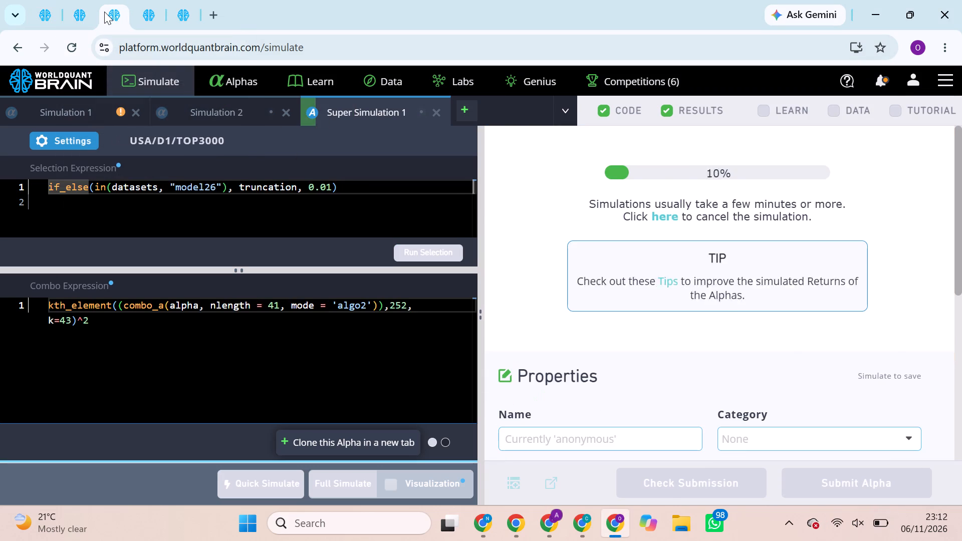
left_click(144, 14)
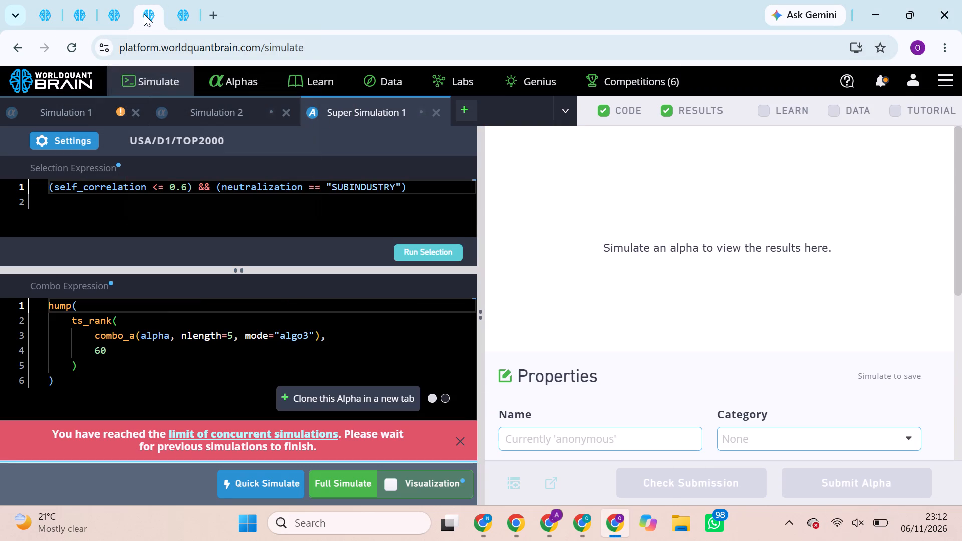
left_click(41, 10)
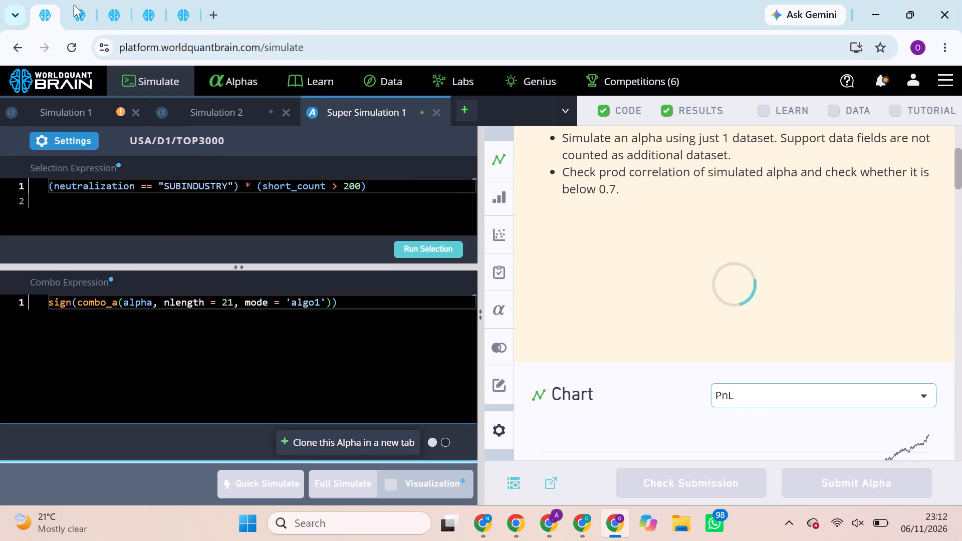
left_click(108, 14)
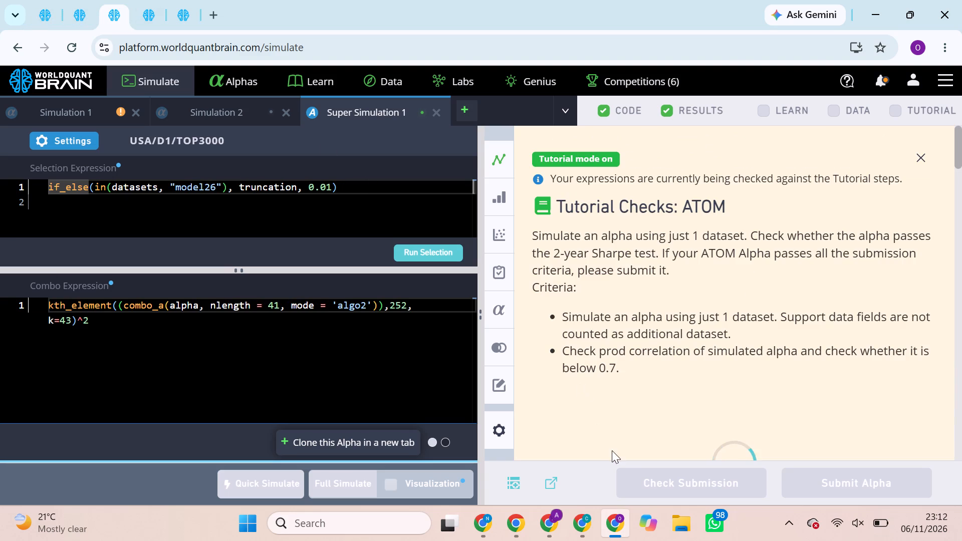
Switch to WhatsApp while the simulation results load.
left_click(718, 525)
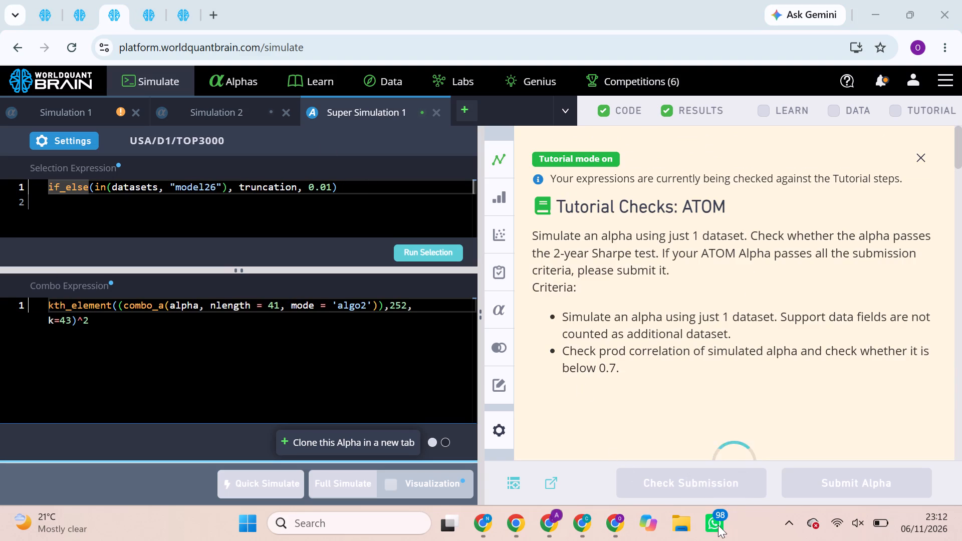
Switch to WhatsApp while the super alpha simulation loads.
left_click(718, 525)
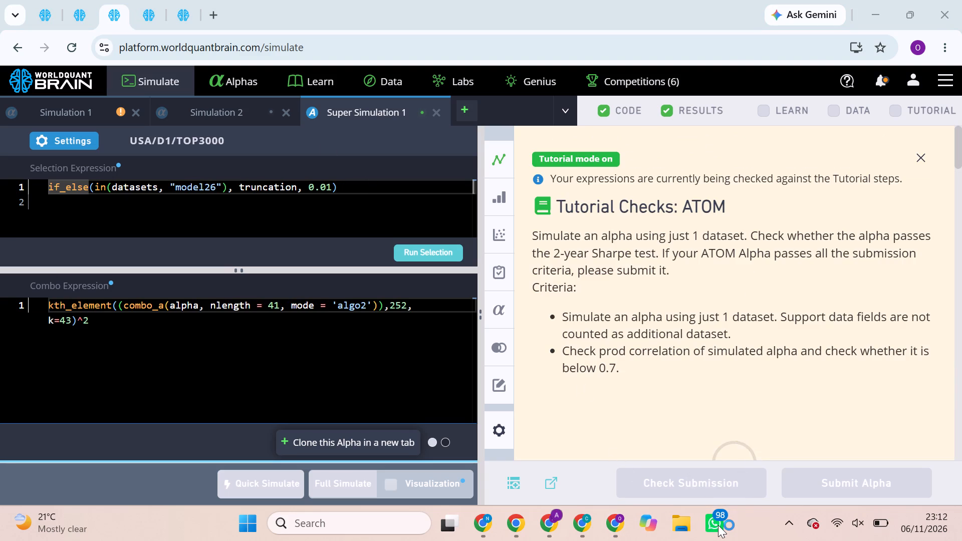
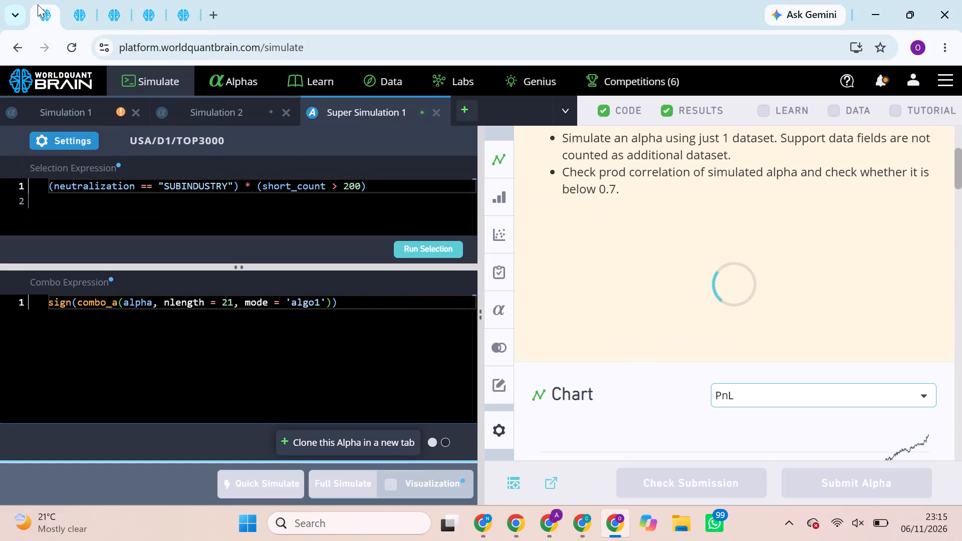
Check the Prod Correlation of the GLB/D1/MINVOL1M super alpha that selects on the "model26" dataset.
left_click(79, 11)
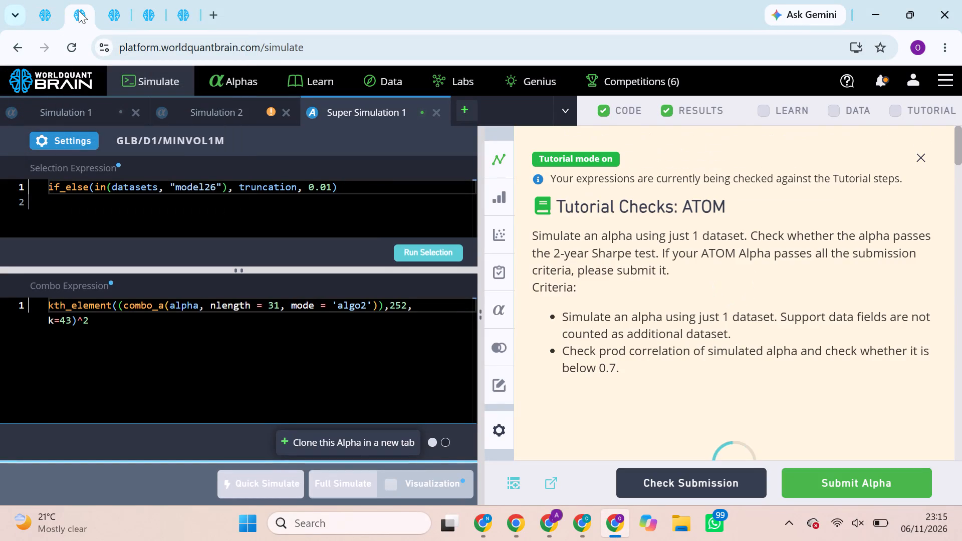
scroll(746, 249, "down", 2)
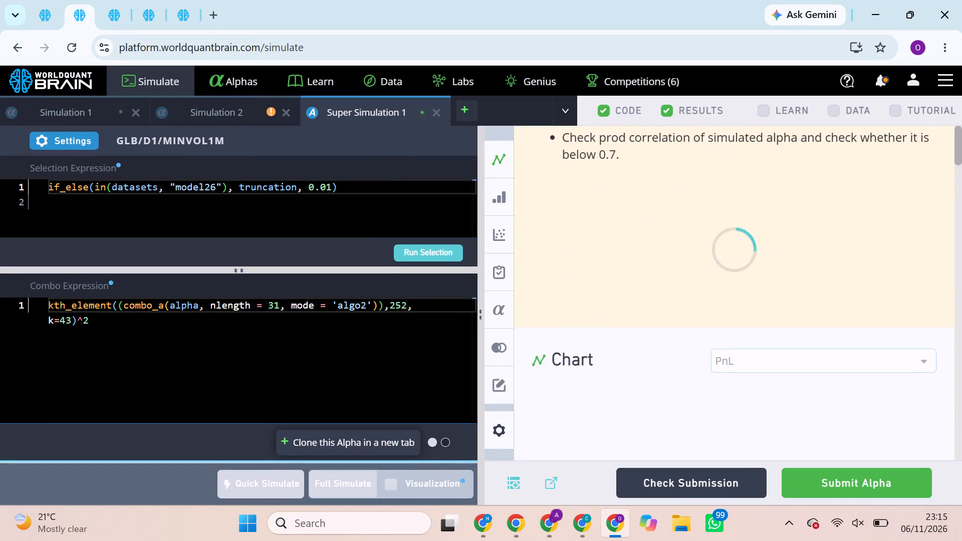
scroll(746, 249, "down", 5)
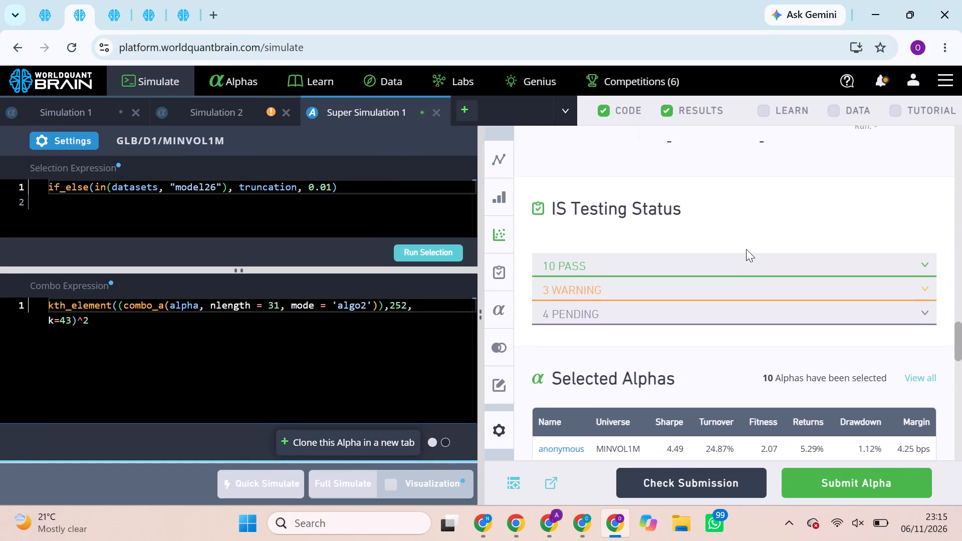
scroll(746, 249, "down", 1)
left_click(899, 180)
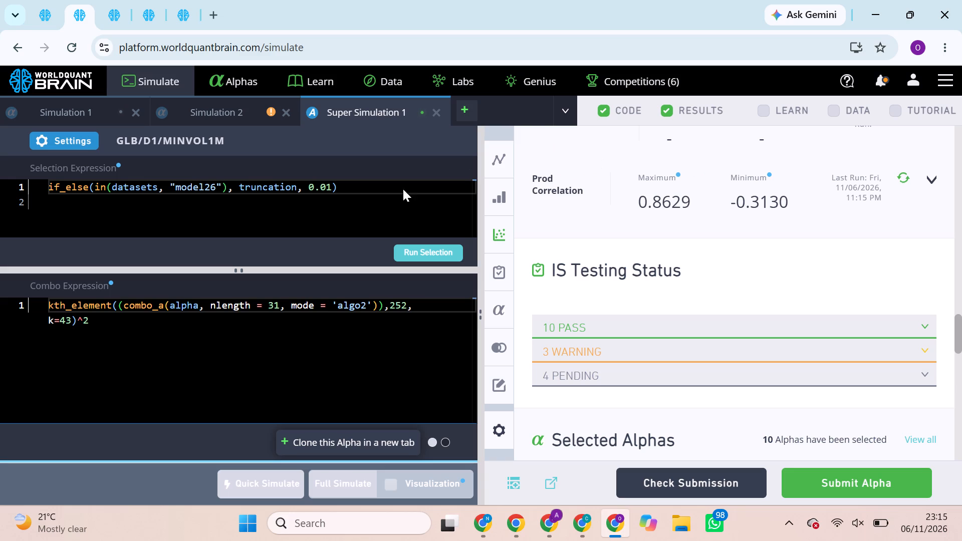
Set nlength to 351 in the GLB super alpha's combo expression, then rerun its selection and full simulation.
left_click(275, 307)
key("5")
left_click(413, 252)
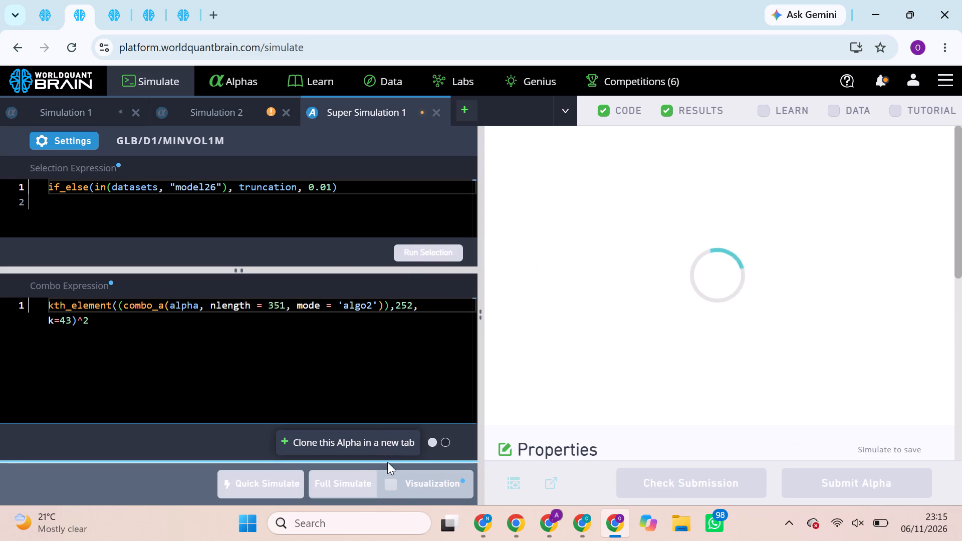
left_click(348, 475)
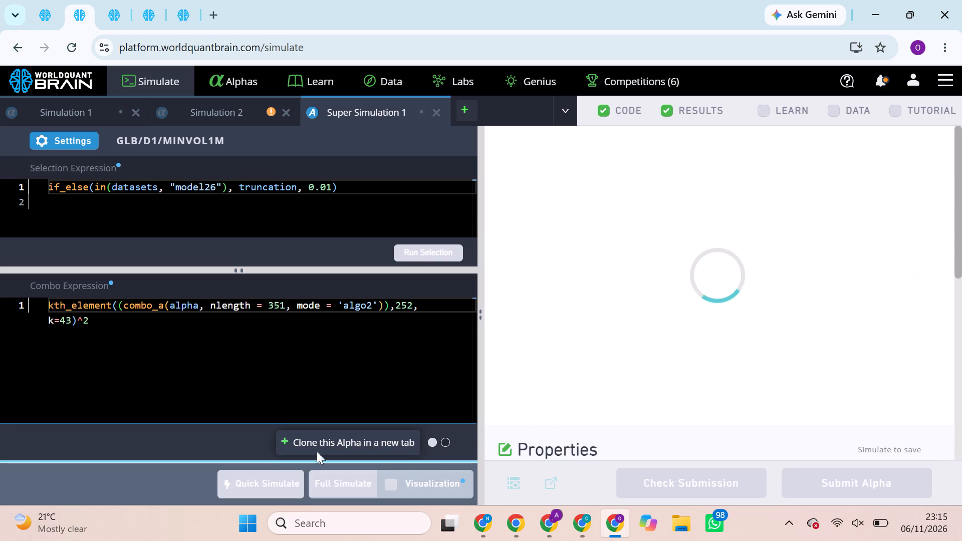
In the USA/D1/TOP3000 super alpha with the short_count selection, change the selection's neutralization to "INDUSTRY".
left_click(50, 8)
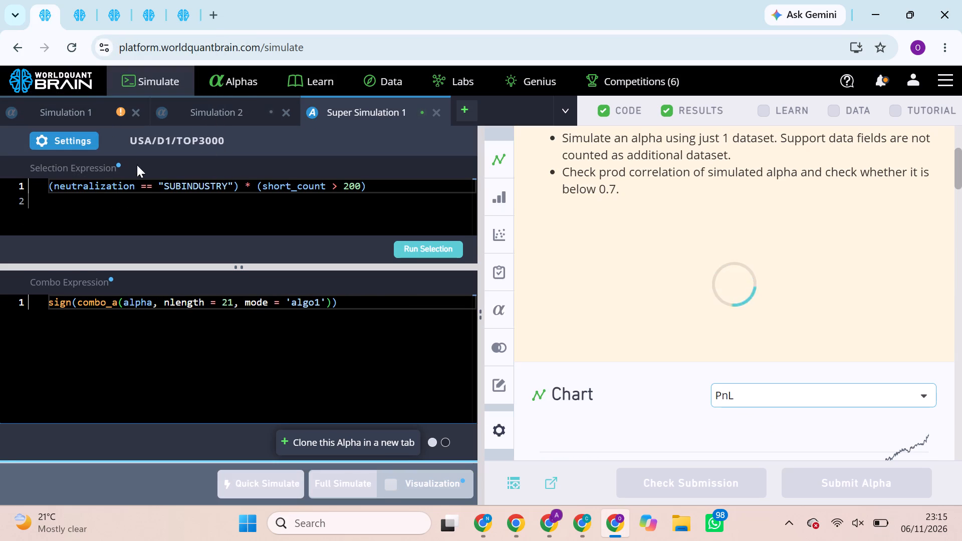
left_click(182, 183)
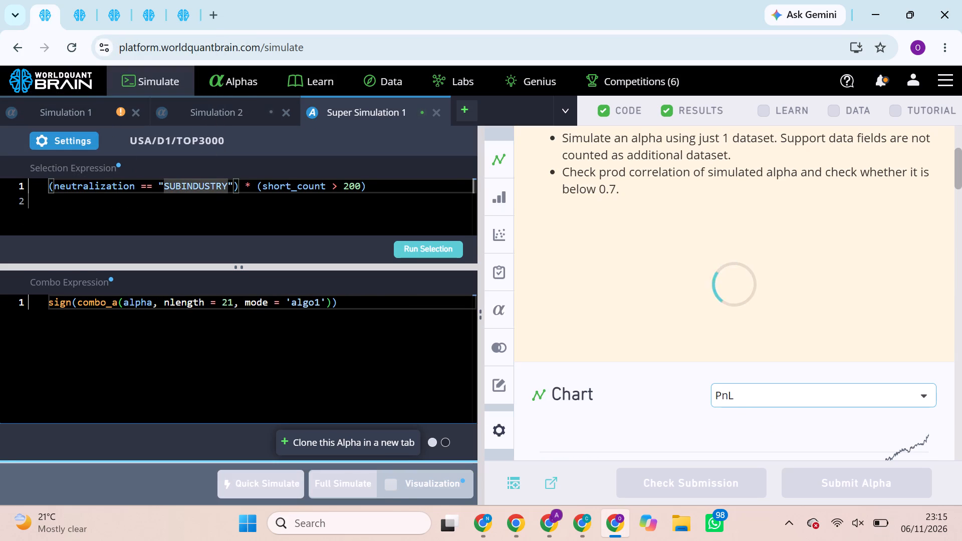
key("BackSpace")
key("BackSpace")
key("BackSpace")
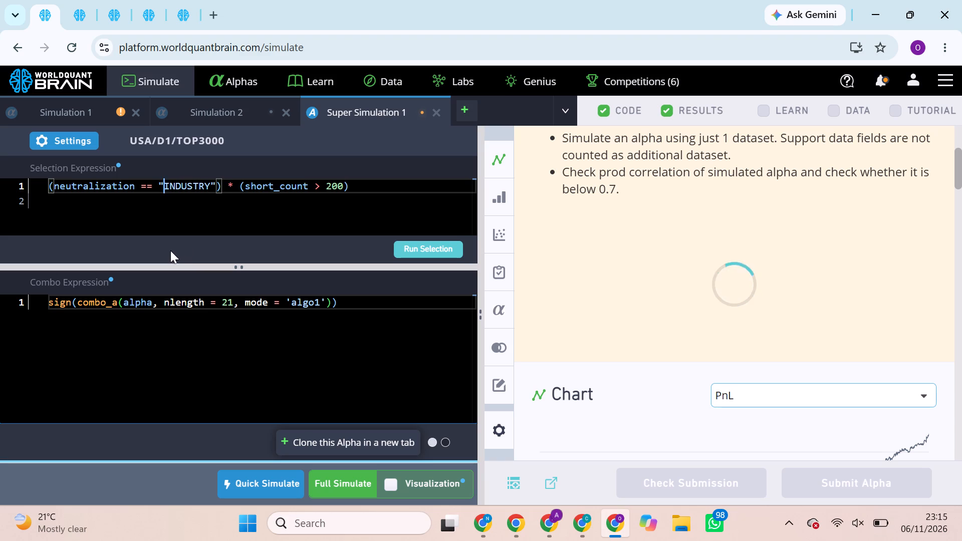
Set nlength to 211 in this super alpha's sign(combo_a) expression, then run its selection and full simulation.
left_click(225, 304)
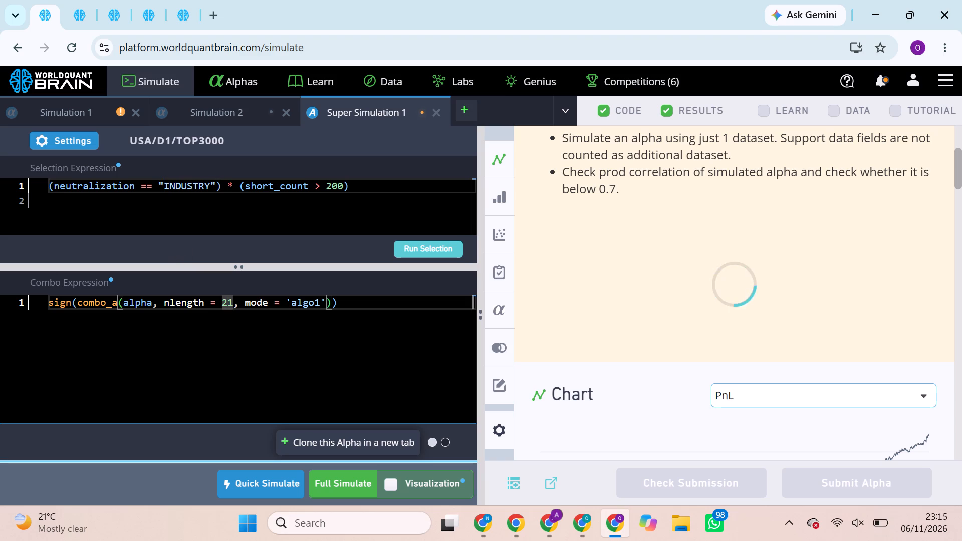
key("1")
left_click(440, 248)
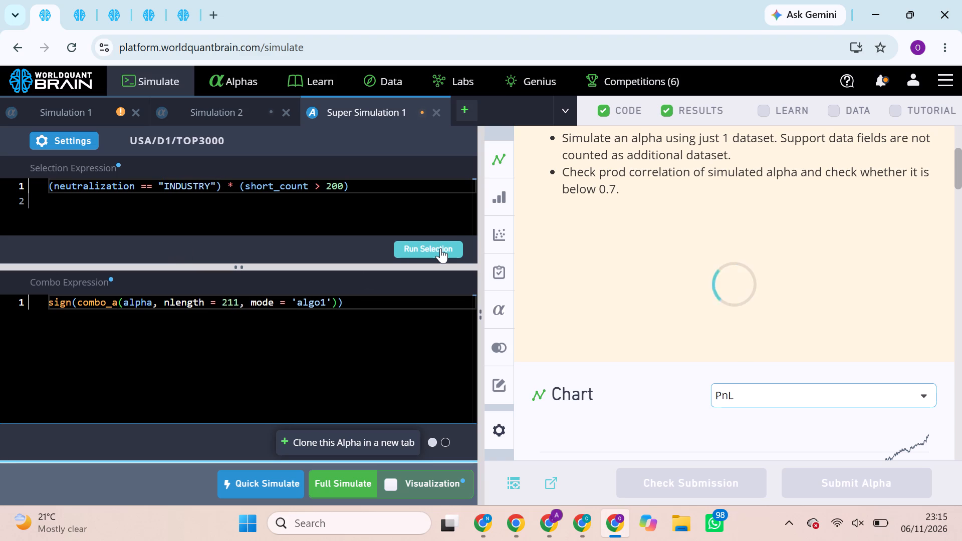
left_click(353, 481)
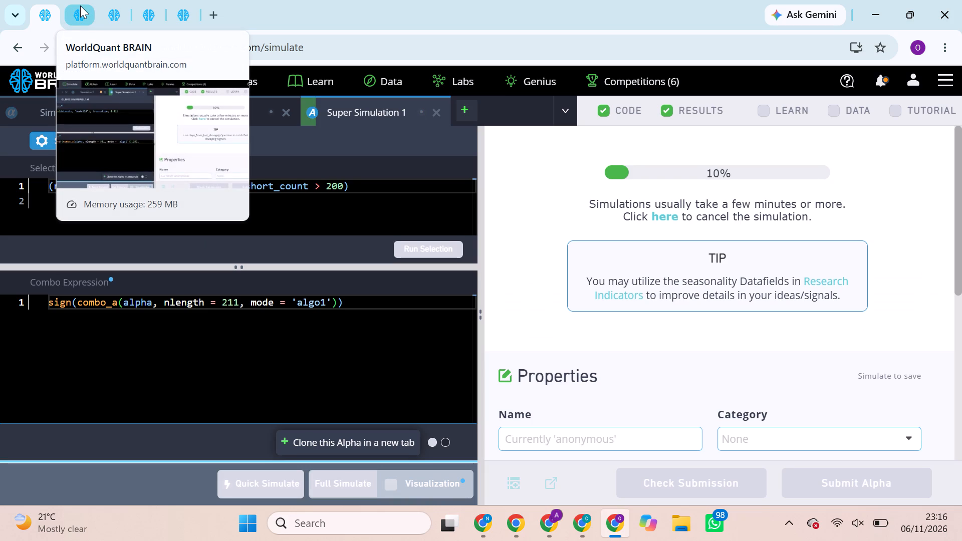
In the USA/D1/TOP3000 super alpha that selects on "model26", set the universe to TOP2000 and the neutralization to Market.
left_click(80, 6)
left_click(116, 14)
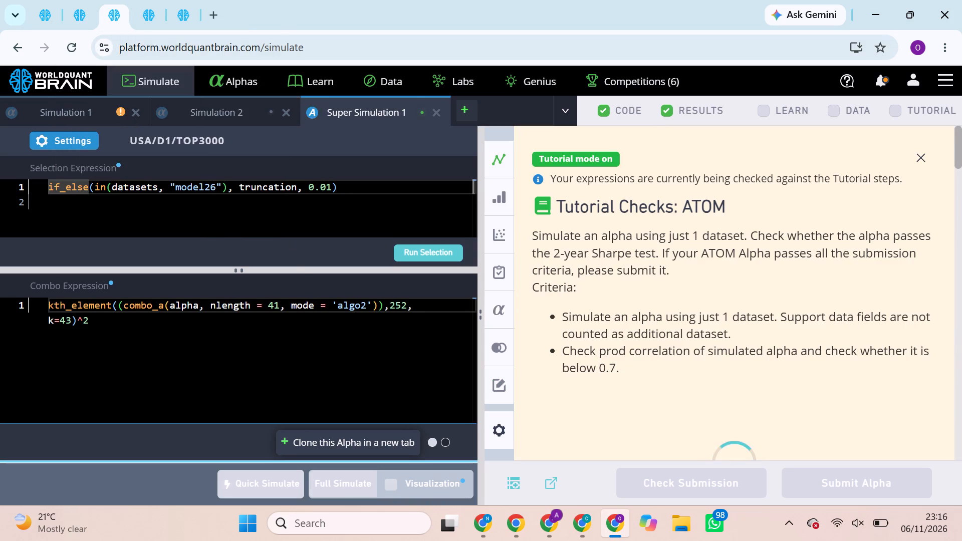
left_click(84, 137)
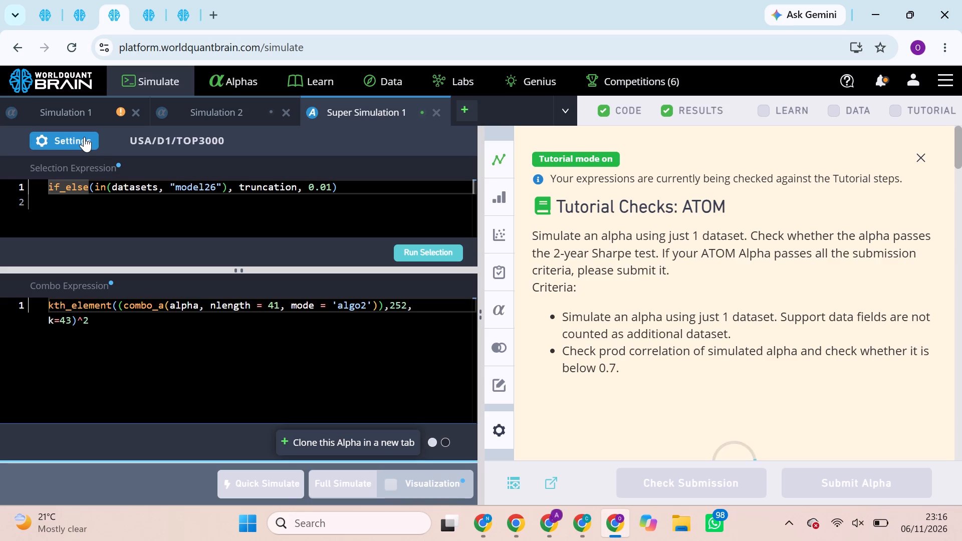
left_click(207, 407)
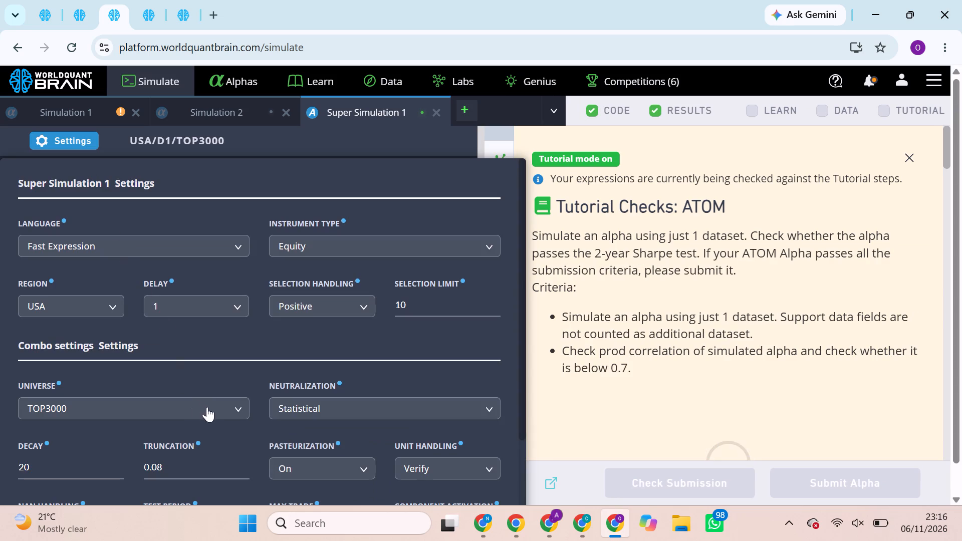
left_click(178, 446)
left_click(347, 419)
scroll(341, 448, "down", 1)
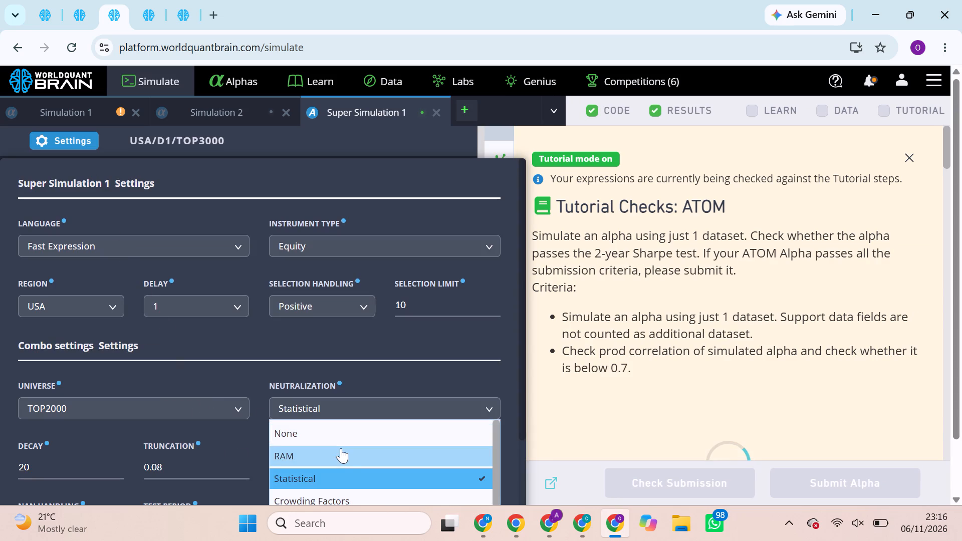
scroll(341, 448, "down", 2)
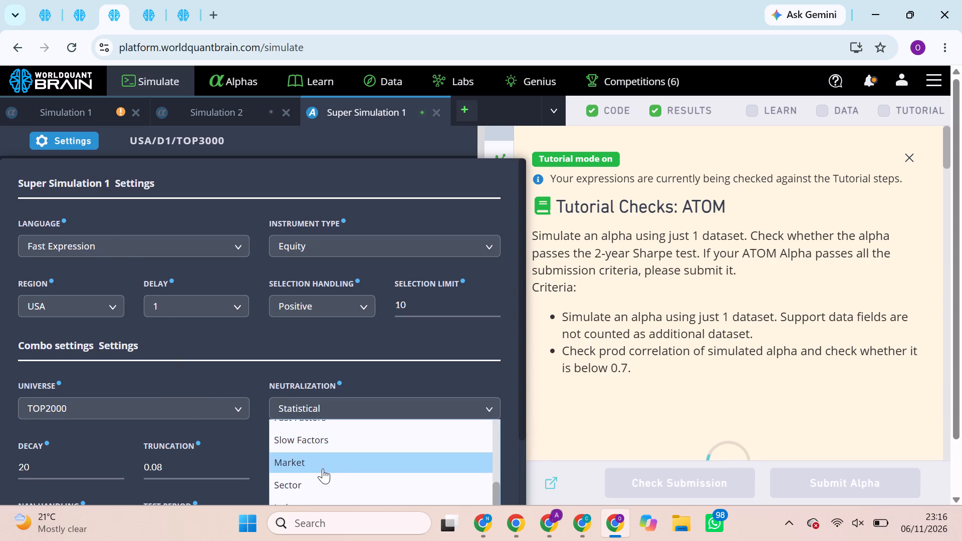
left_click(314, 467)
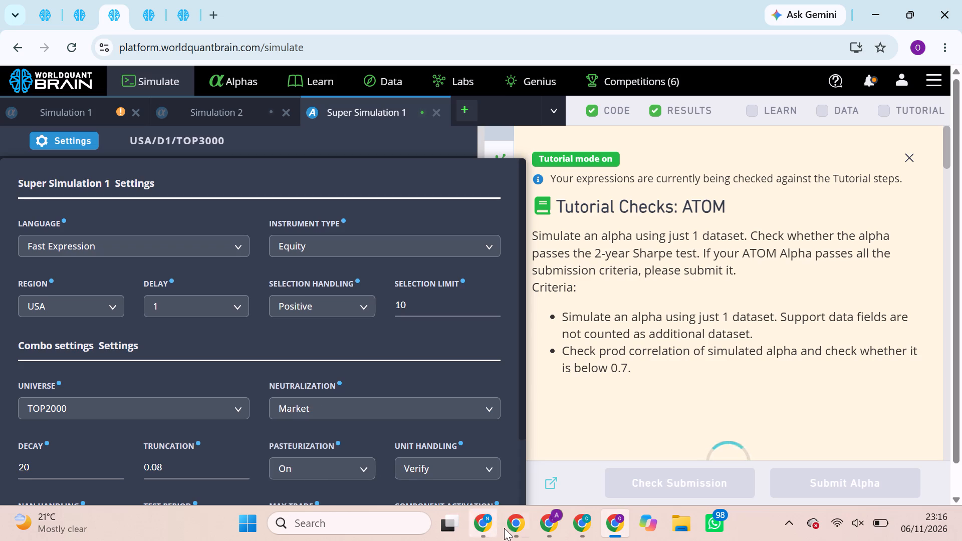
scroll(394, 368, "down", 4)
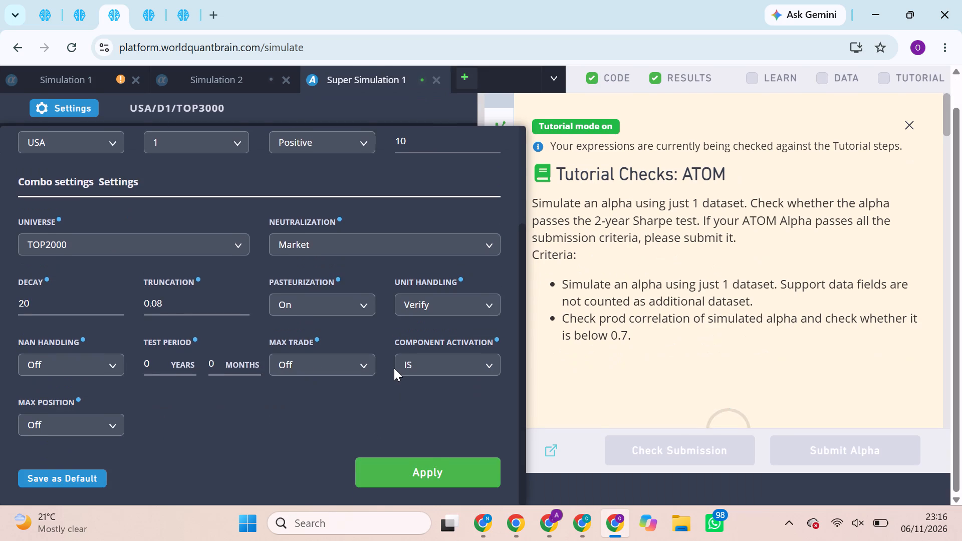
scroll(394, 368, "down", 1)
left_click(423, 467)
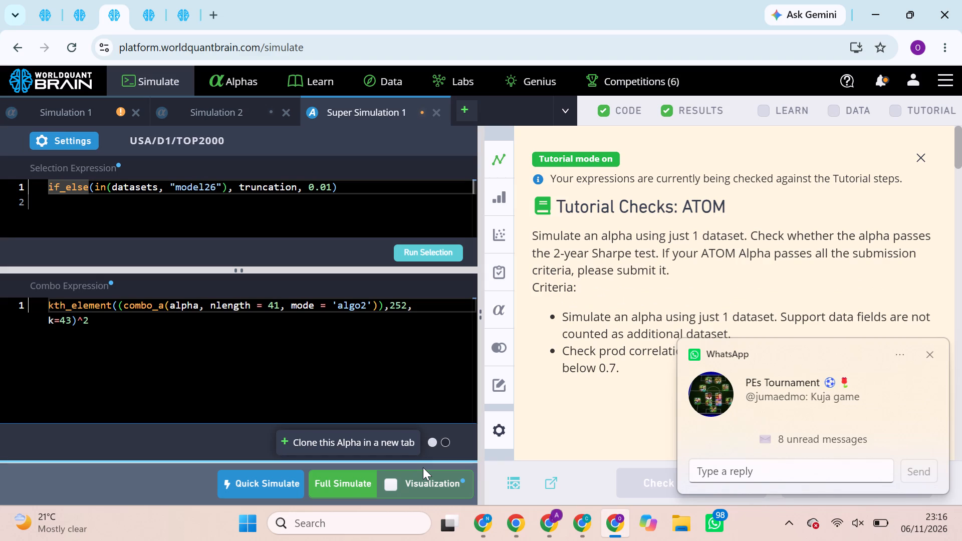
Run the selection and the full simulation of the "model26" super alpha with the USA/D1/TOP2000 settings.
left_click(448, 247)
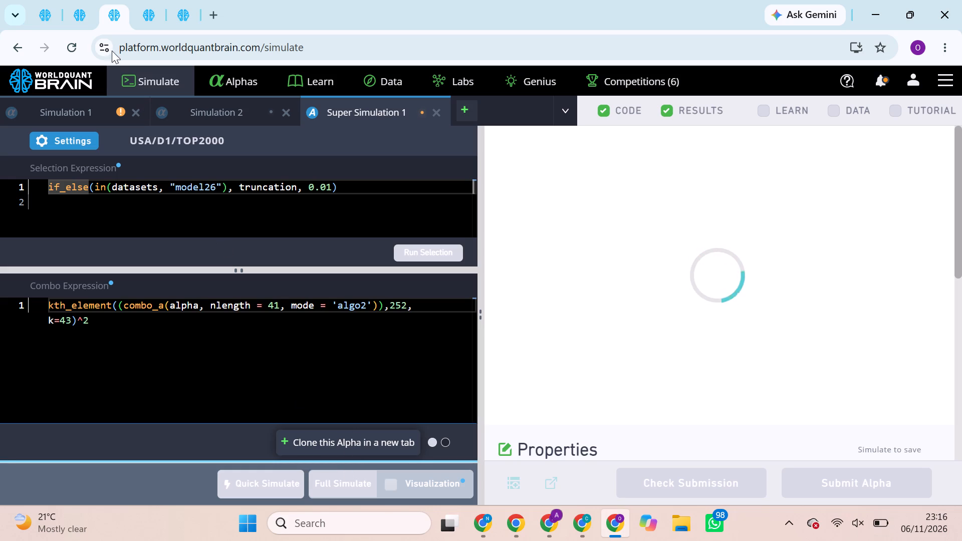
left_click(46, 14)
left_click(77, 13)
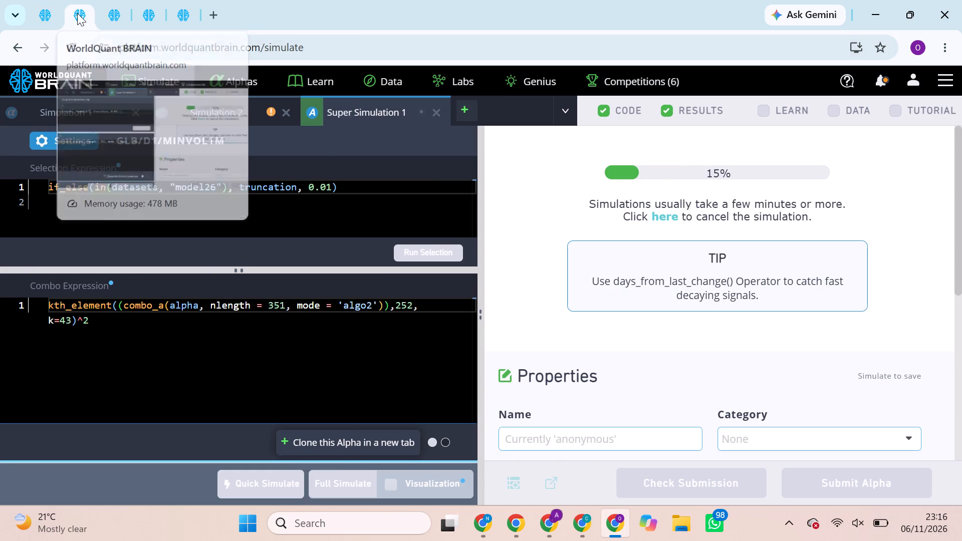
left_click(109, 9)
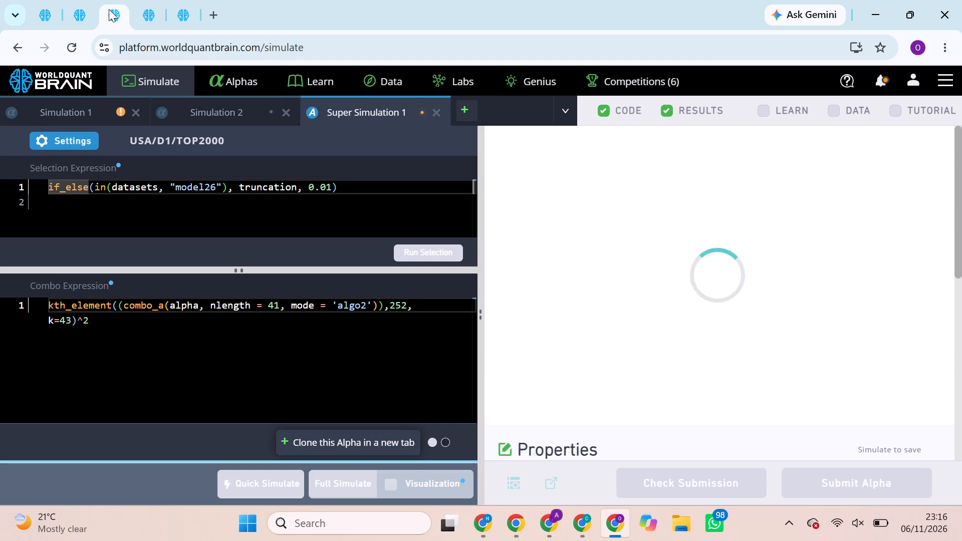
left_click(137, 9)
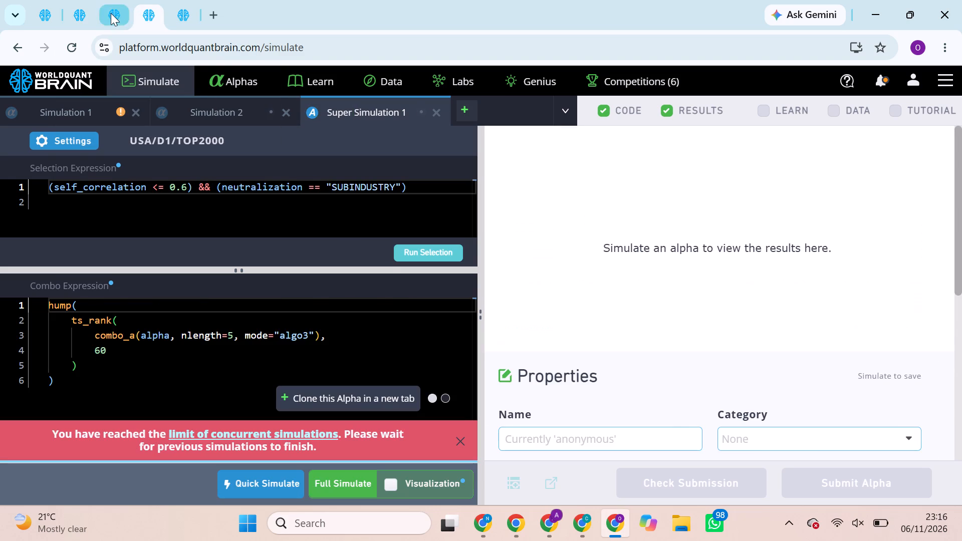
left_click(111, 13)
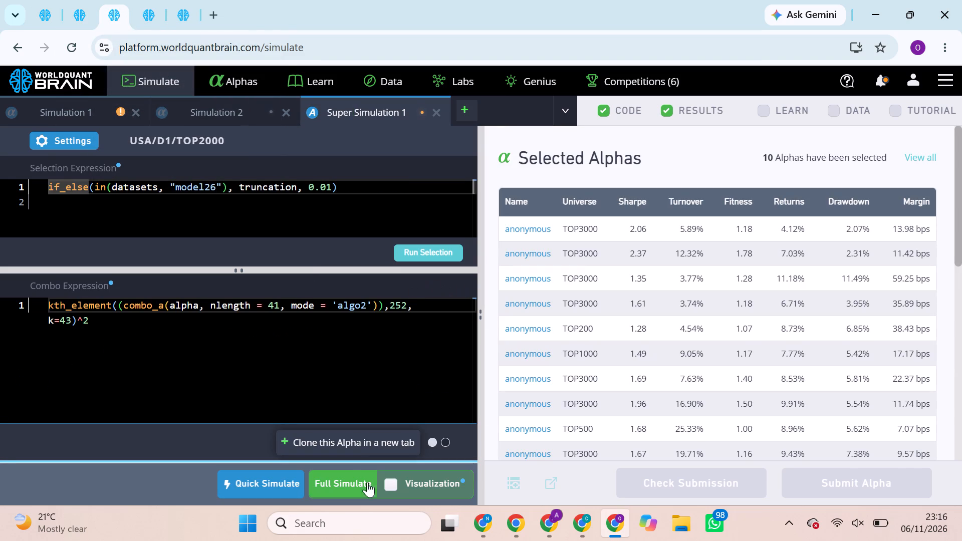
left_click_drag(348, 467, 348, 479)
left_click(348, 479)
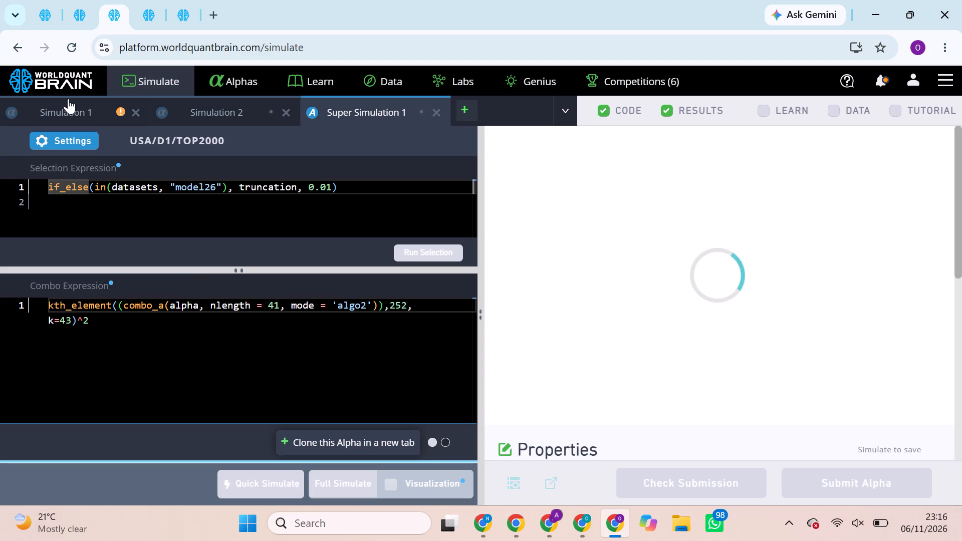
Retry the full simulation of the USA/D1/TOP2000 super alpha that uses the self_correlation selection and the hump/ts_rank combo.
left_click(39, 18)
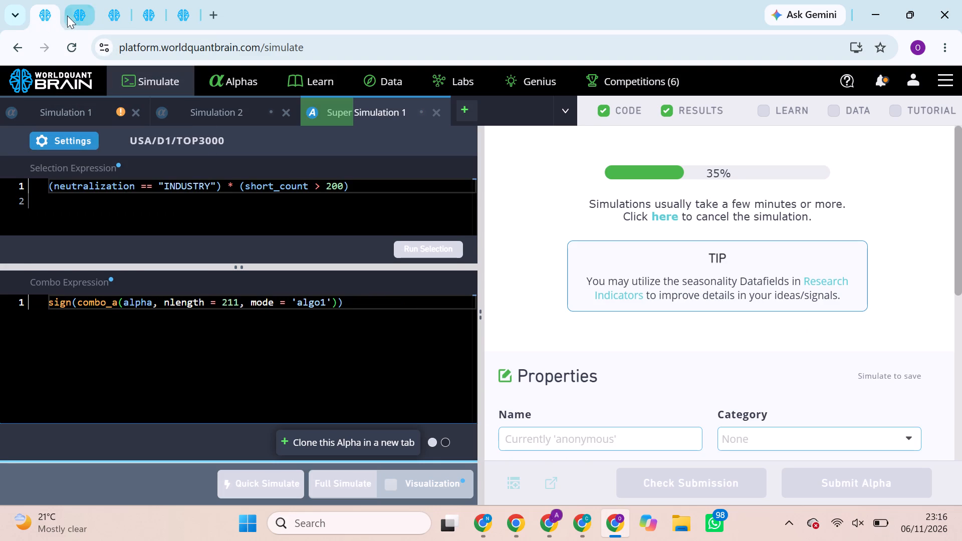
left_click(74, 16)
left_click(117, 6)
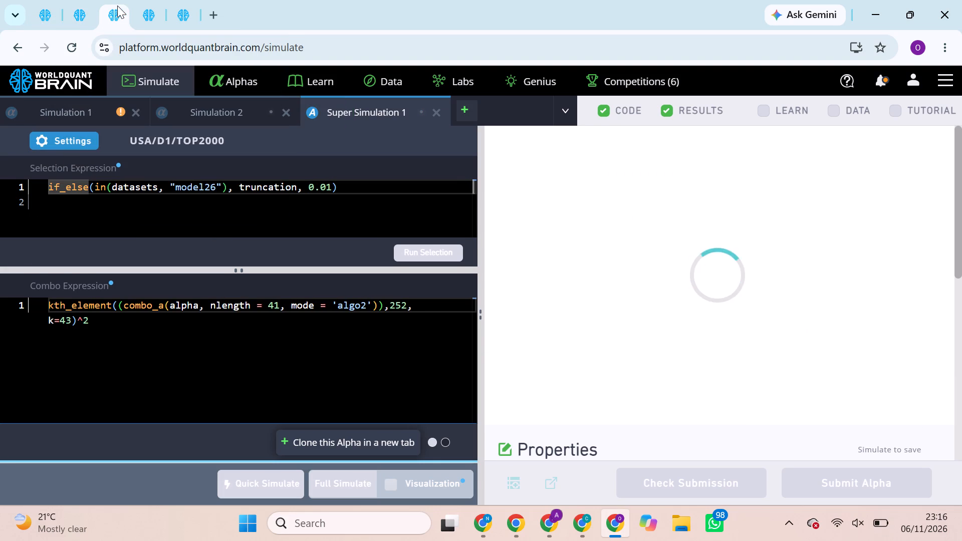
left_click(149, 5)
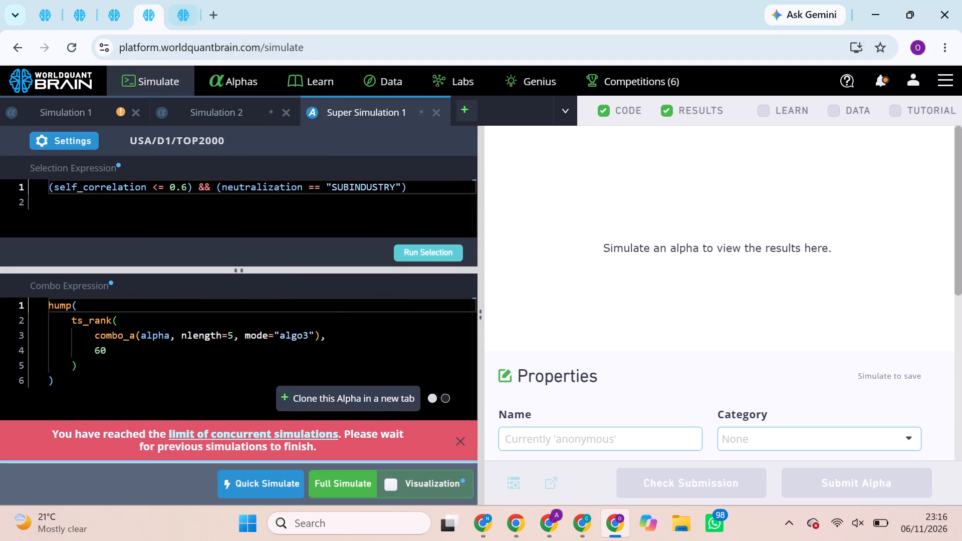
left_click(345, 481)
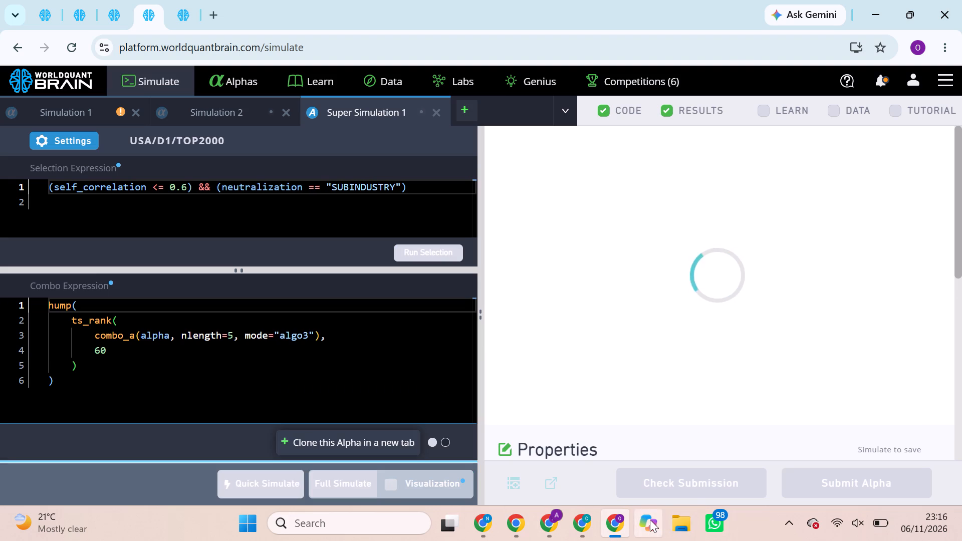
Switch to WhatsApp while the super alpha simulations run.
left_click(710, 518)
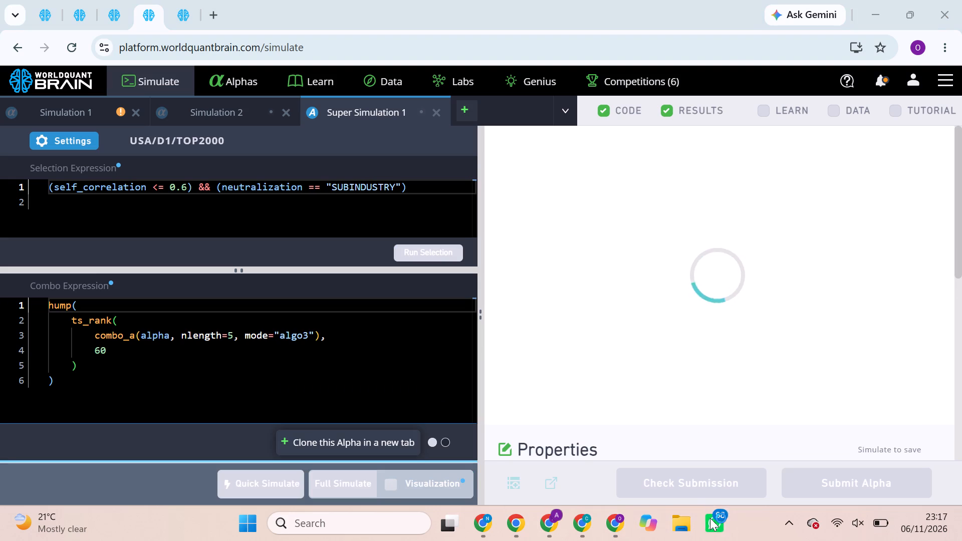
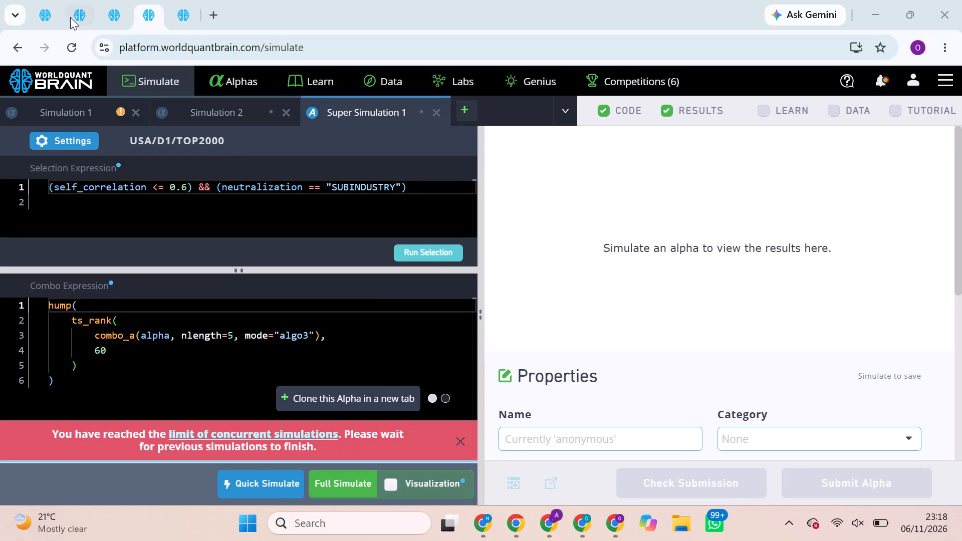
Review the results of the USA/D1/TOP3000 super alpha with the sign(combo_a) combo and run its Prod Correlation check.
left_click(47, 6)
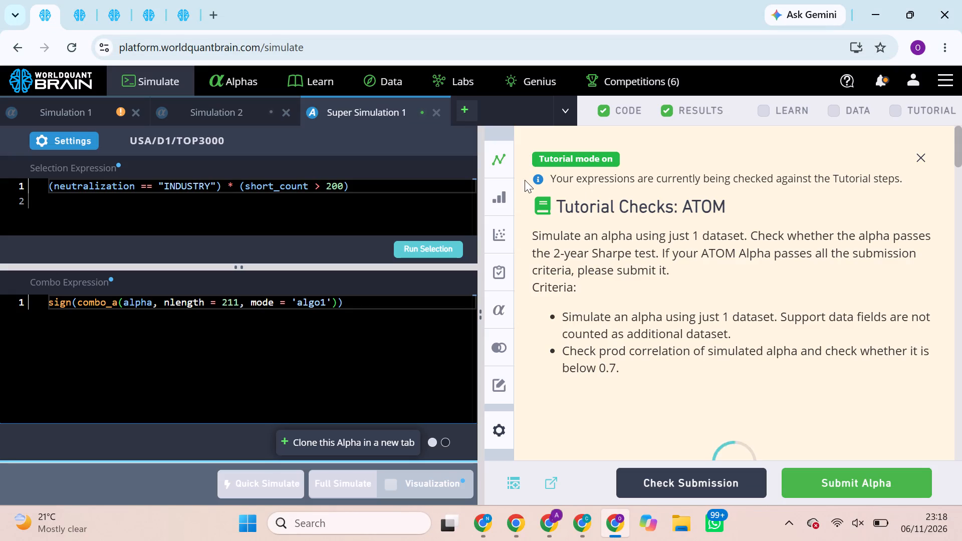
scroll(735, 254, "down", 8)
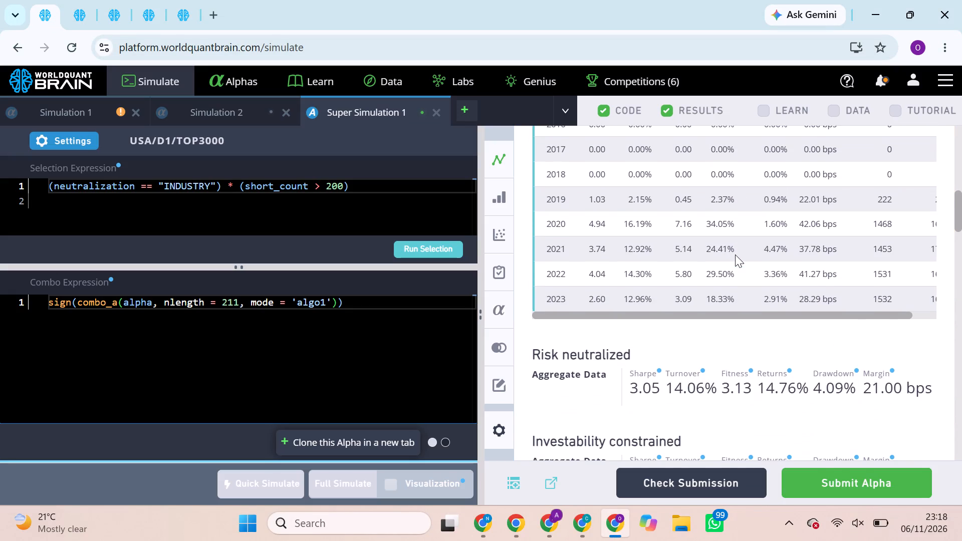
scroll(735, 254, "down", 2)
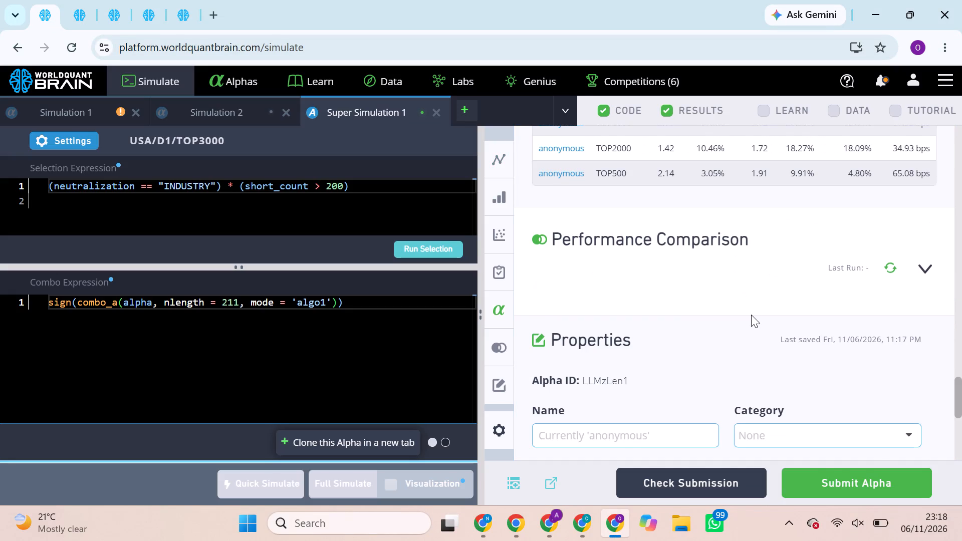
scroll(751, 315, "up", 4)
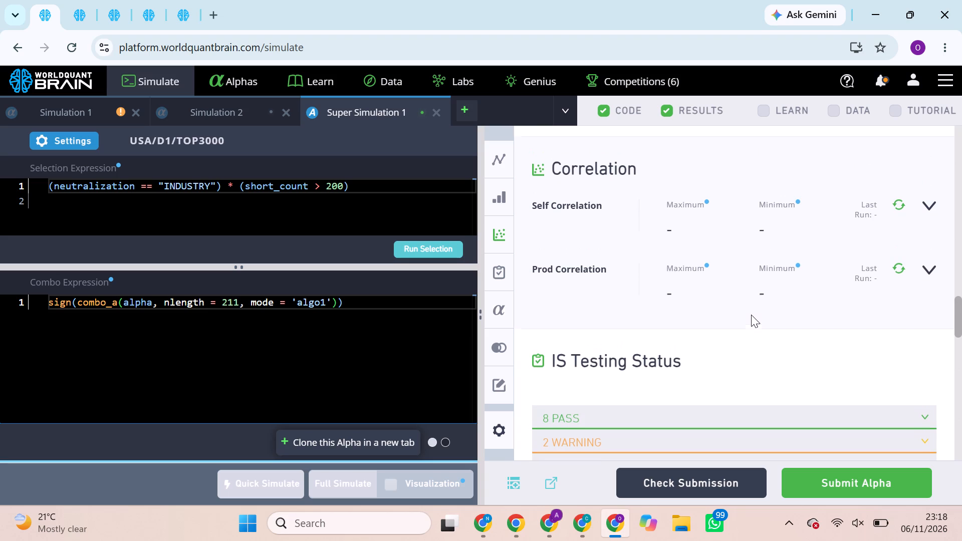
scroll(751, 315, "up", 1)
left_click(903, 273)
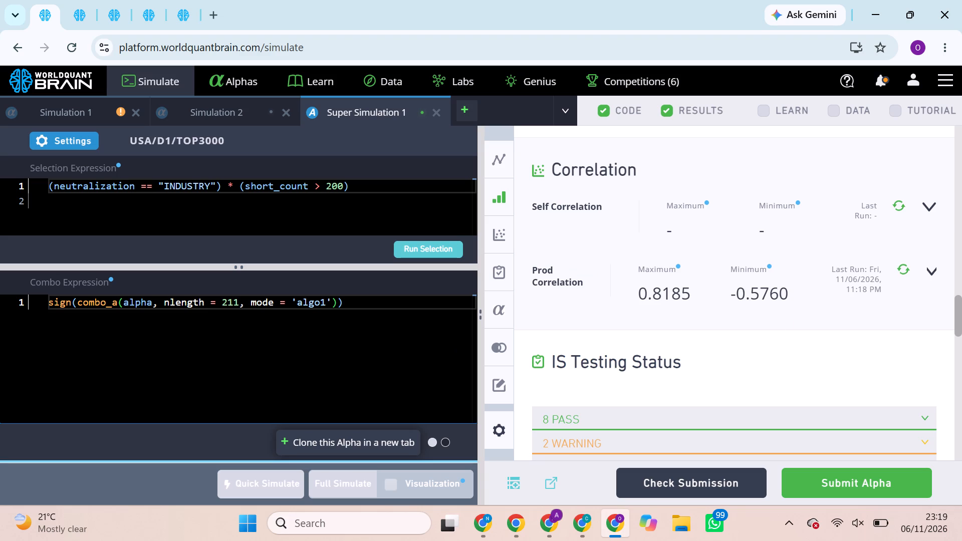
Set nlength to 2511 in this super alpha's sign(combo_a) expression, then run its selection and full simulation.
left_click(228, 297)
left_click(228, 297)
key("5")
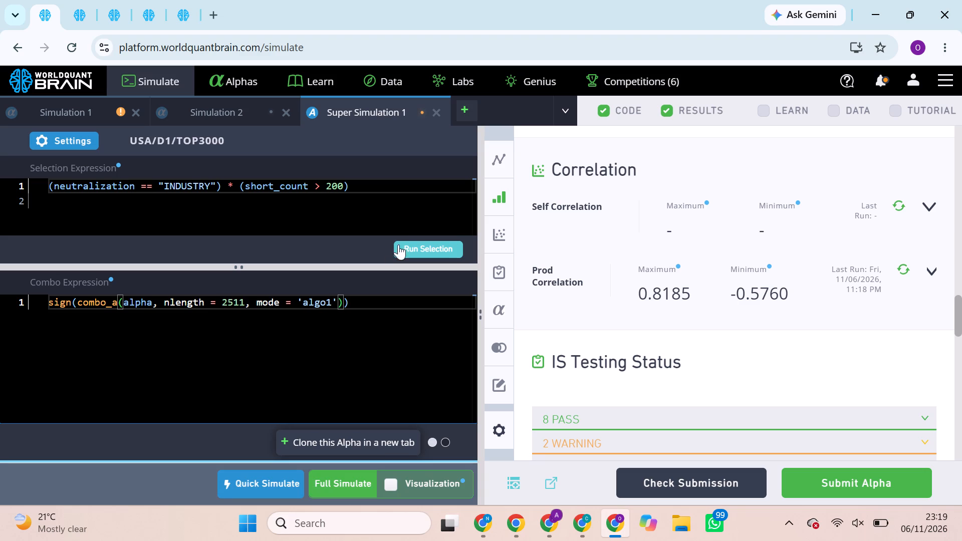
left_click(429, 252)
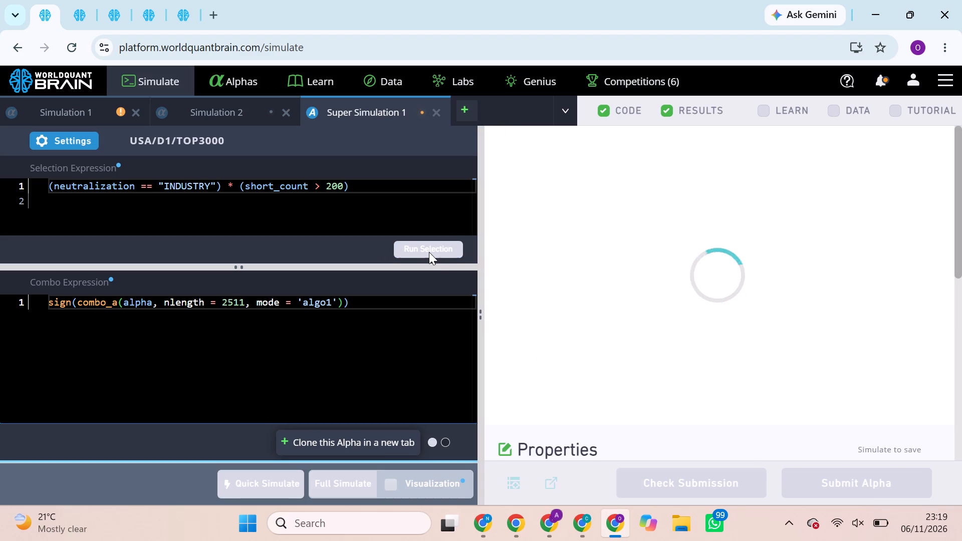
left_click(345, 482)
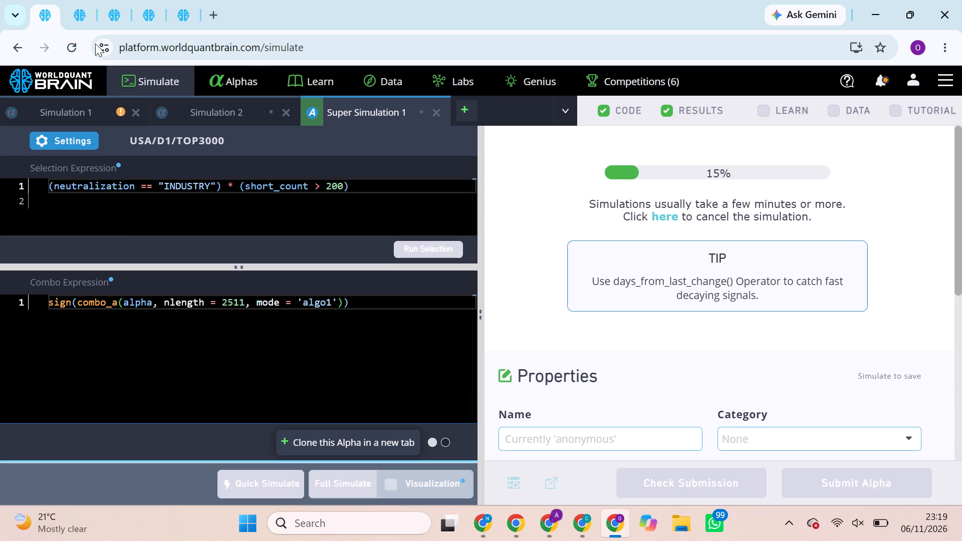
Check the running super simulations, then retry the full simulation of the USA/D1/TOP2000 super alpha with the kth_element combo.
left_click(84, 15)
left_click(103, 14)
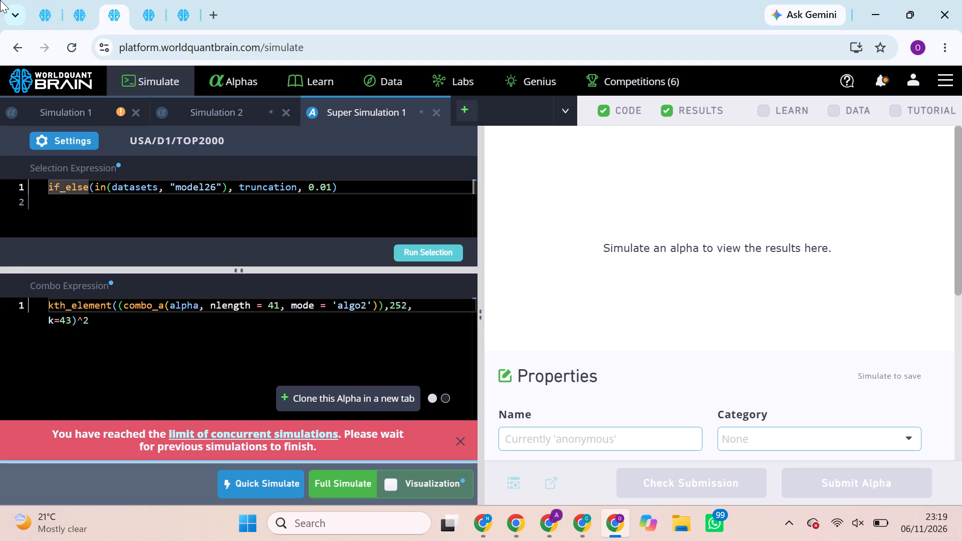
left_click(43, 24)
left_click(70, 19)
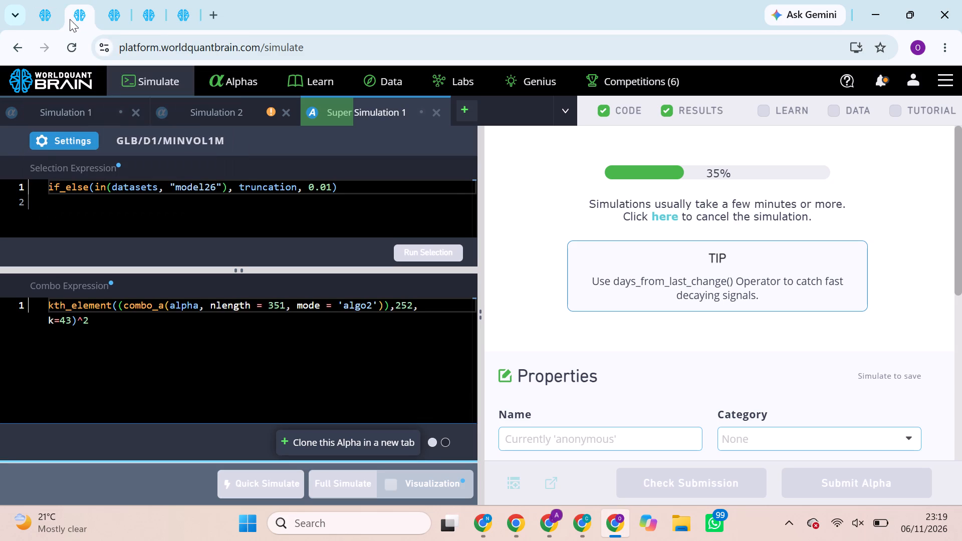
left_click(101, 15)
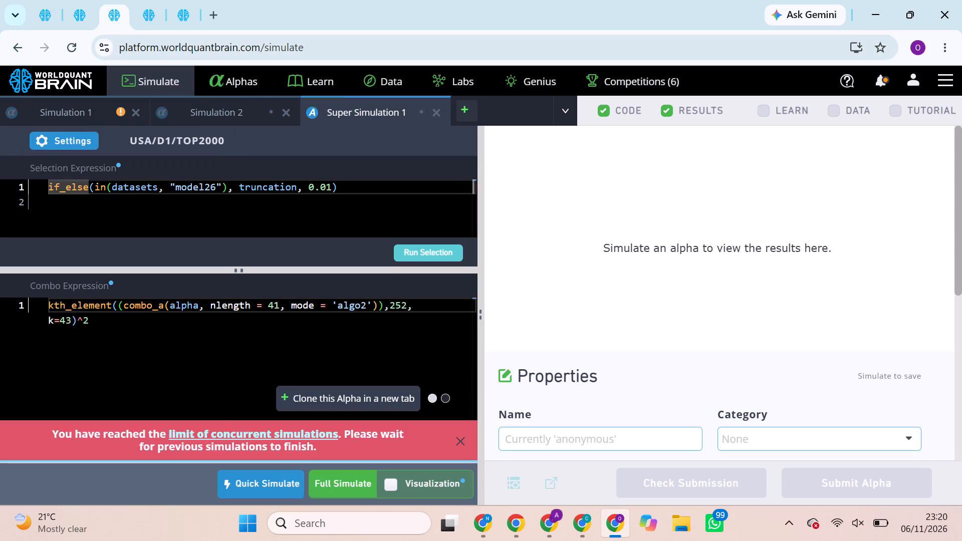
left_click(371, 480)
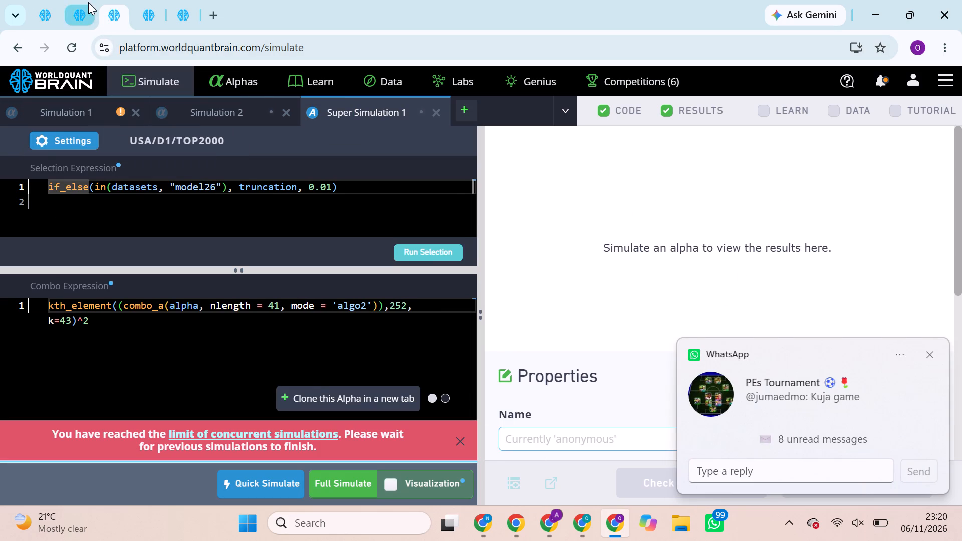
Check the state of the super simulations across the open browser tabs, including the GLB/D1/MINVOL1M and USA/D1/TOP3000 runs.
left_click(143, 10)
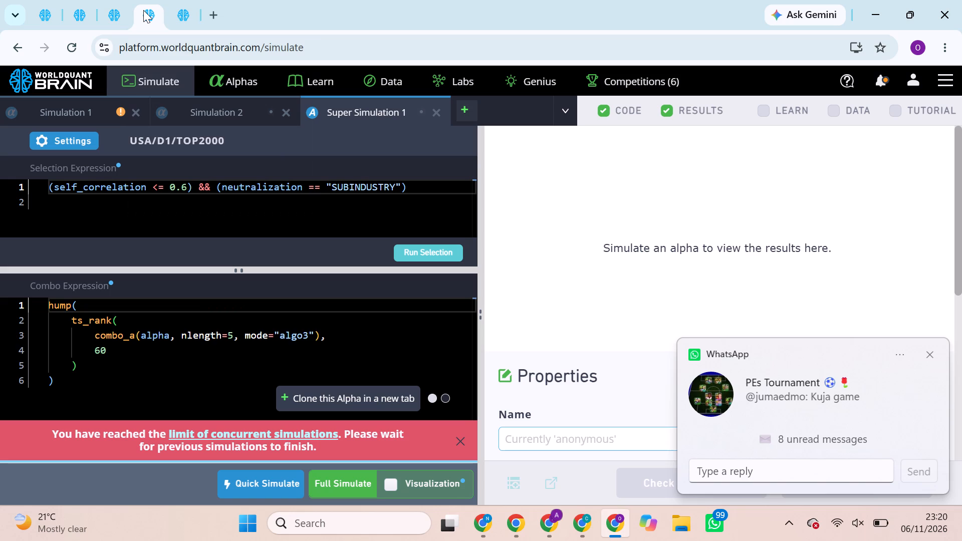
left_click(172, 16)
left_click(145, 11)
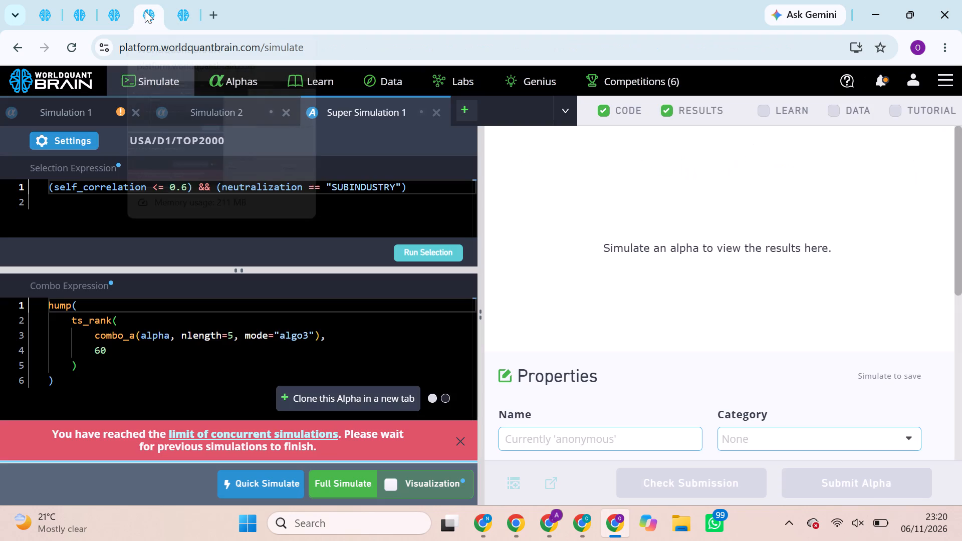
left_click(125, 12)
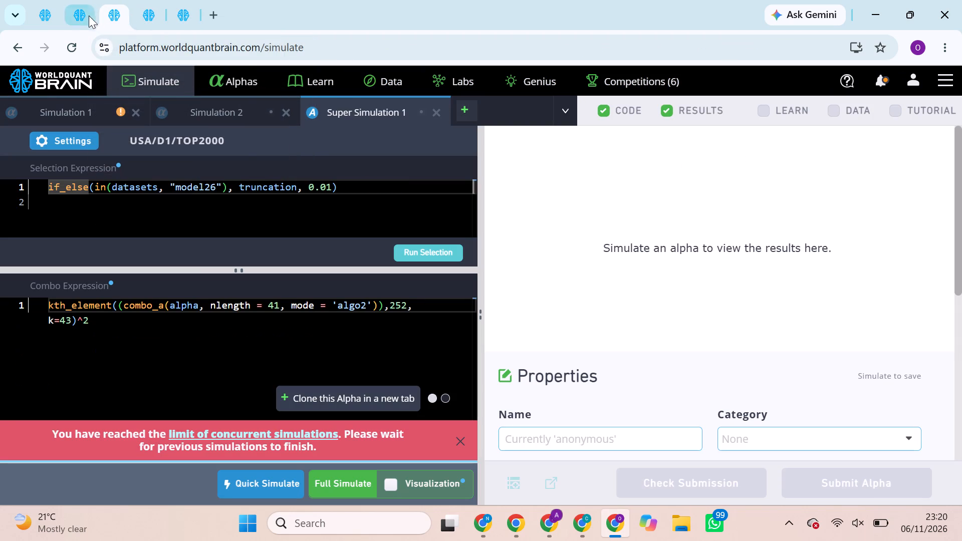
left_click(84, 12)
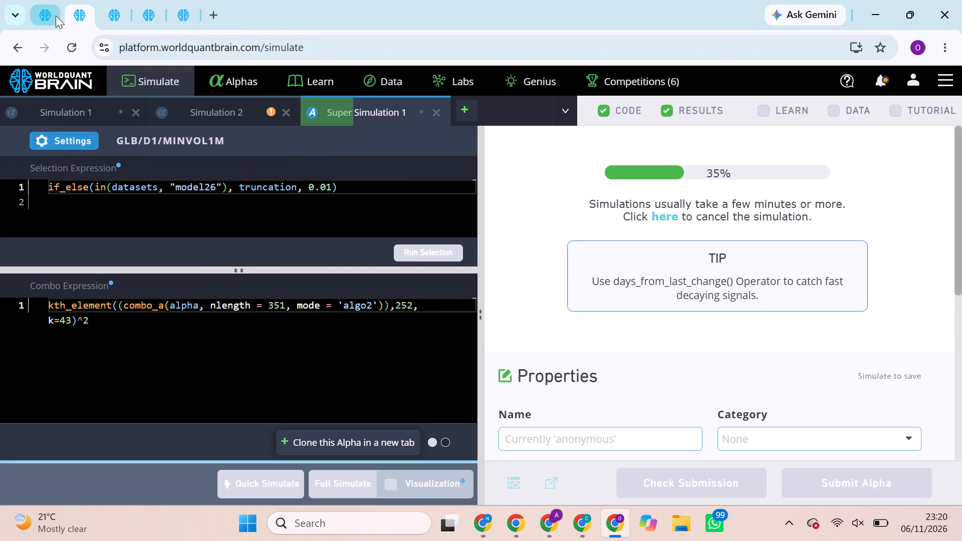
left_click(54, 16)
left_click(83, 15)
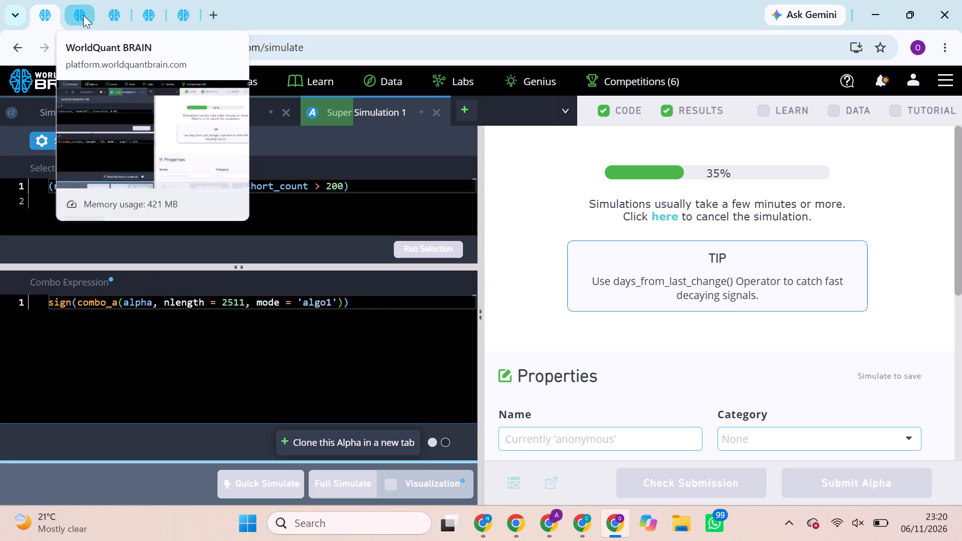
Retry the full simulation of the USA/D1/TOP2000 super alpha that uses the model26 selection and the kth_element combo.
left_click(108, 10)
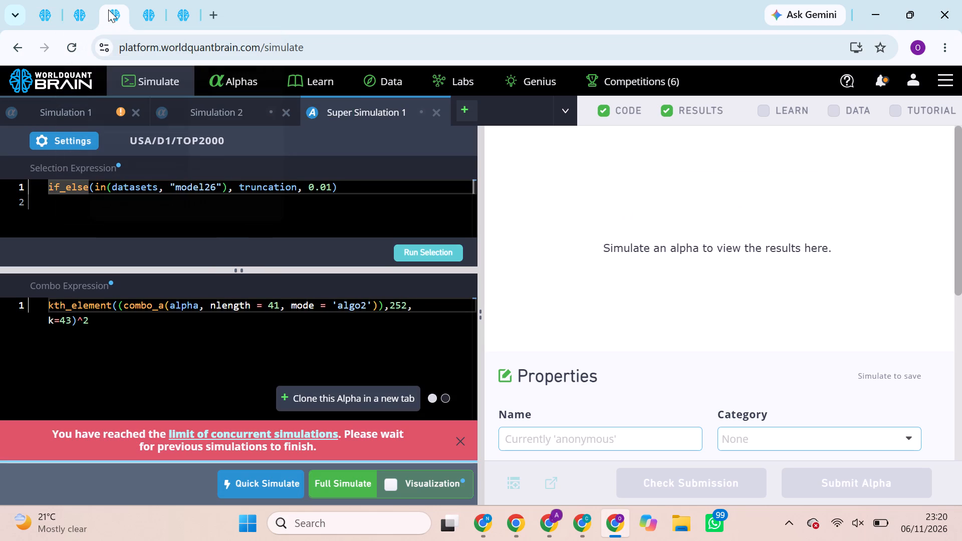
left_click(350, 490)
Check the progress of the USA/D1/TOP3000 and GLB/D1/MINVOL1M super simulations.
left_click(59, 10)
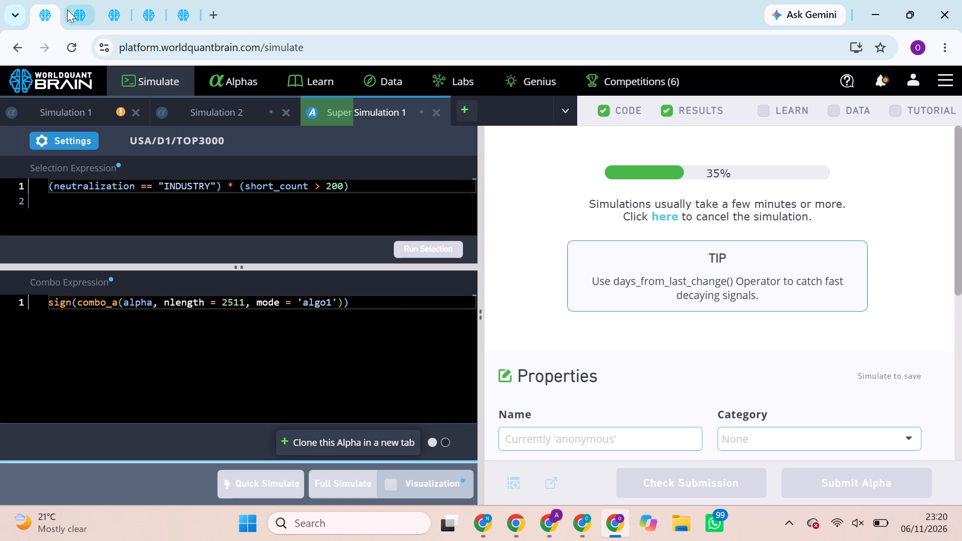
left_click(78, 10)
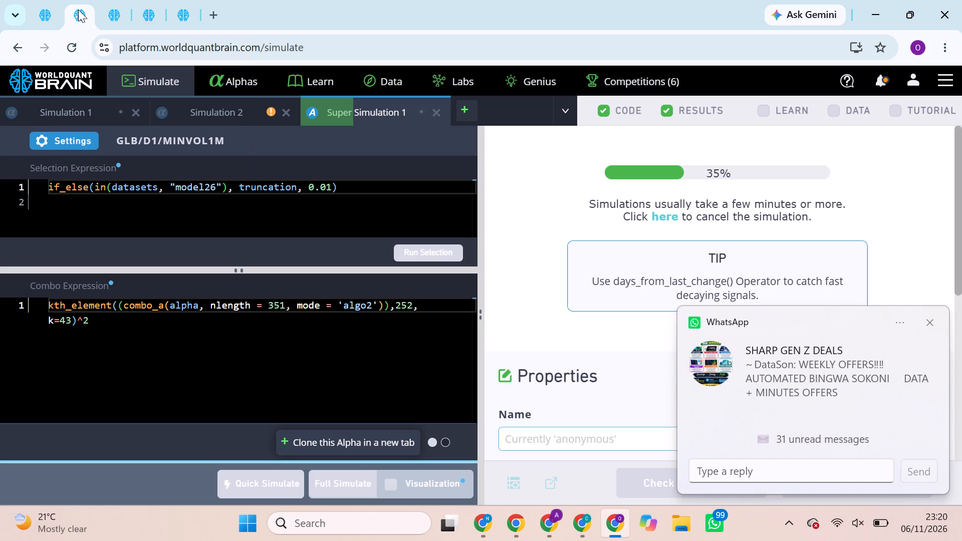
Switch to WhatsApp while the super alpha simulations run.
left_click(718, 524)
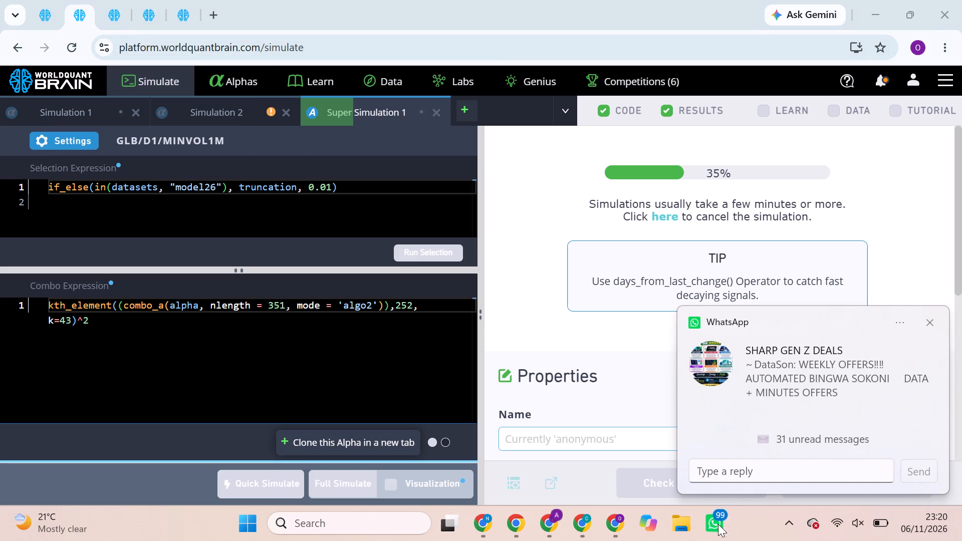
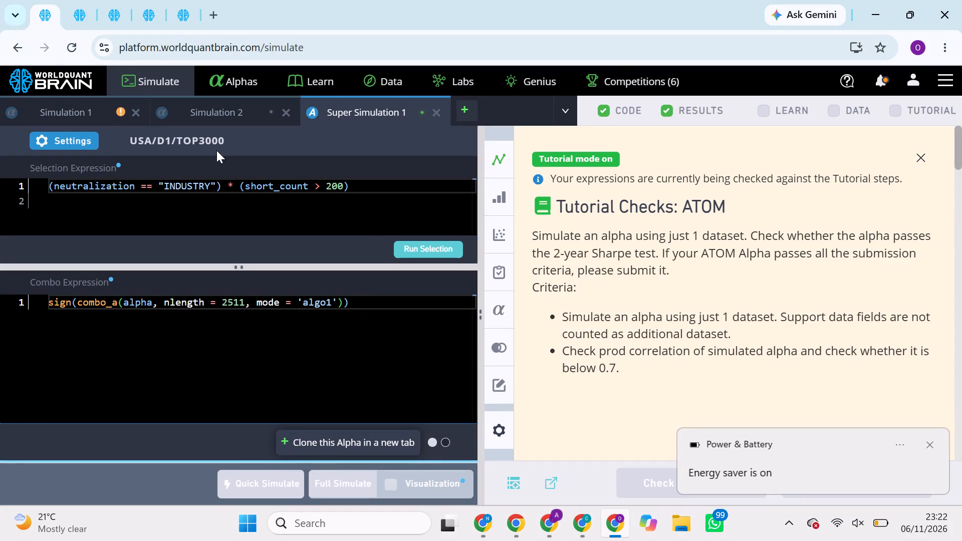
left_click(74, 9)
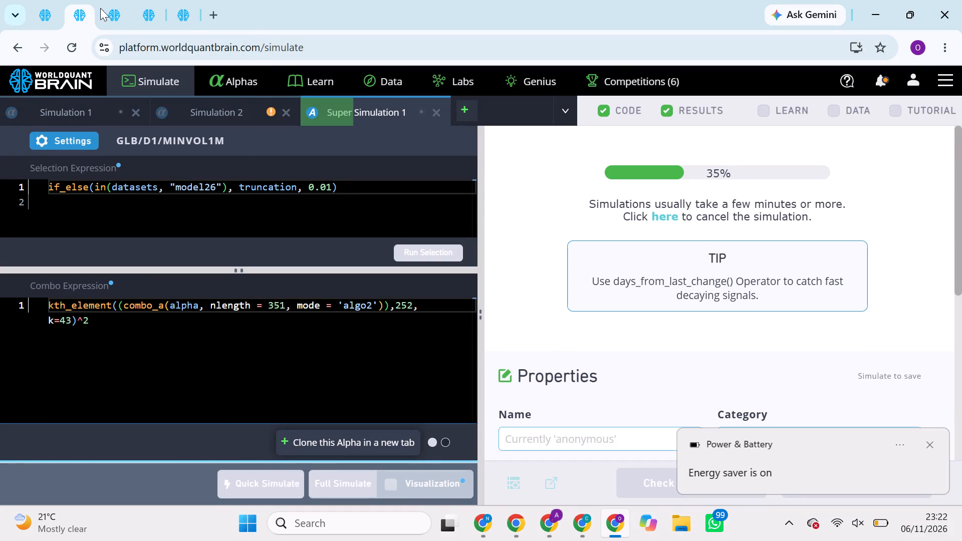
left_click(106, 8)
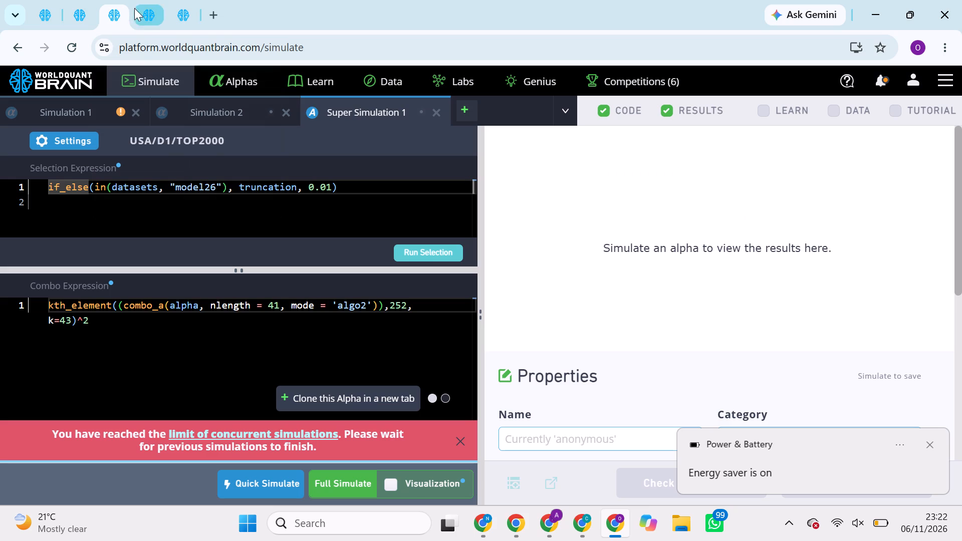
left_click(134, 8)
Set nlength to 57 in the USA/D1/TOP3000 super alpha's sign(combo_a) combo expression and run its selection.
left_click(46, 9)
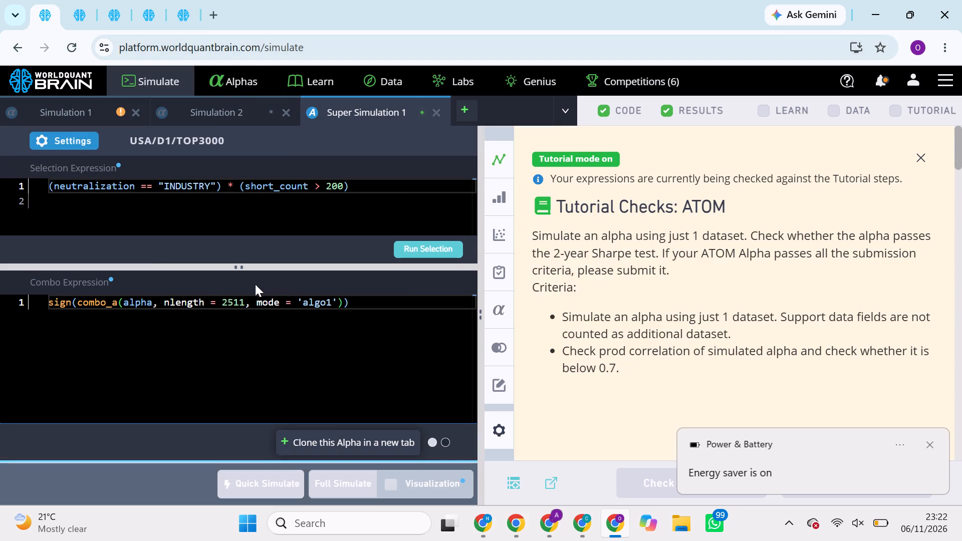
left_click(234, 302)
double_click(239, 302)
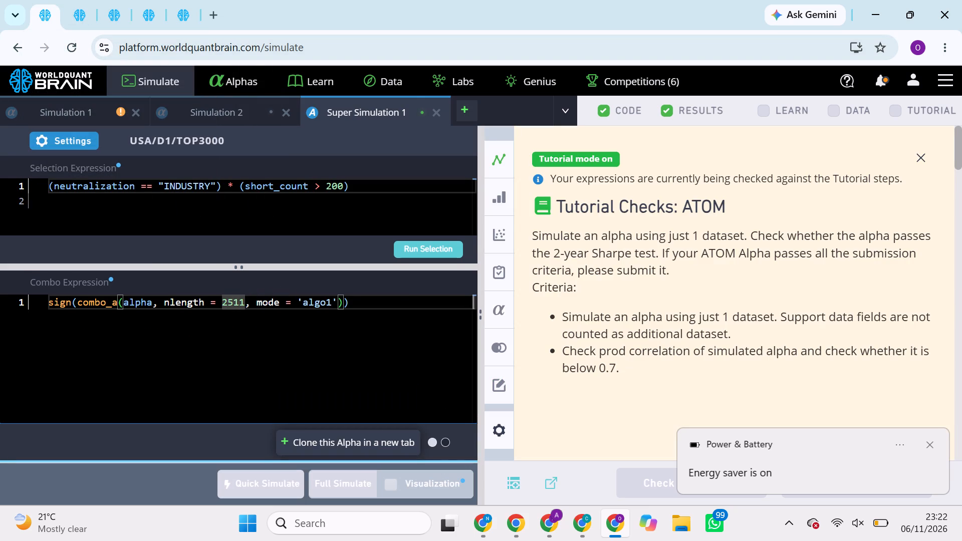
key("BackSpace")
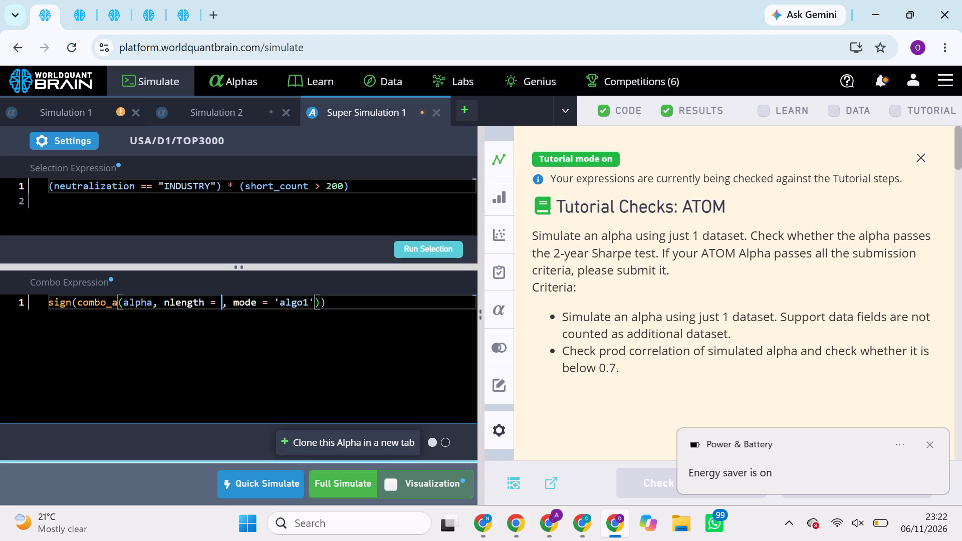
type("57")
left_click(443, 257)
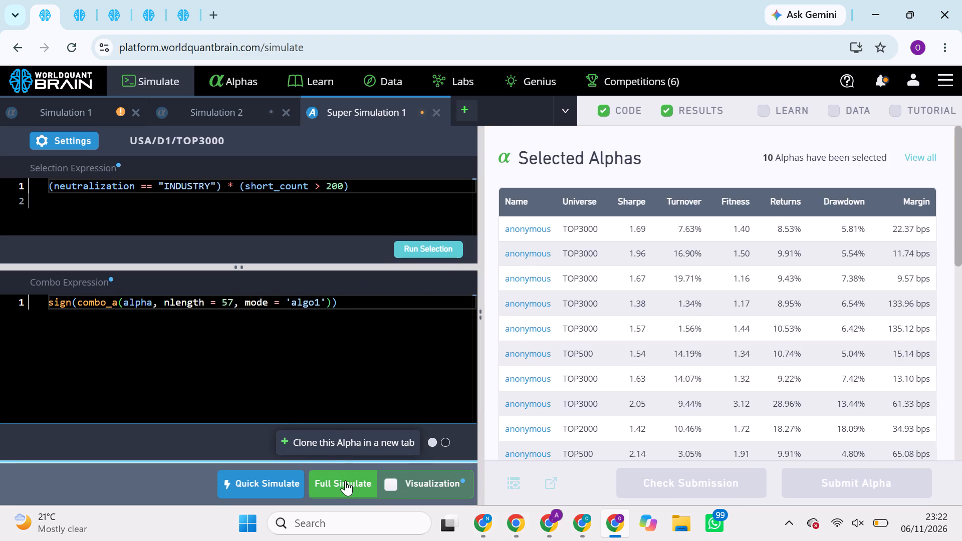
Change the selection expression's neutralization to "MARKET" in the sign(combo_a) super alpha, then run its selection and full simulation.
triple_click(189, 179)
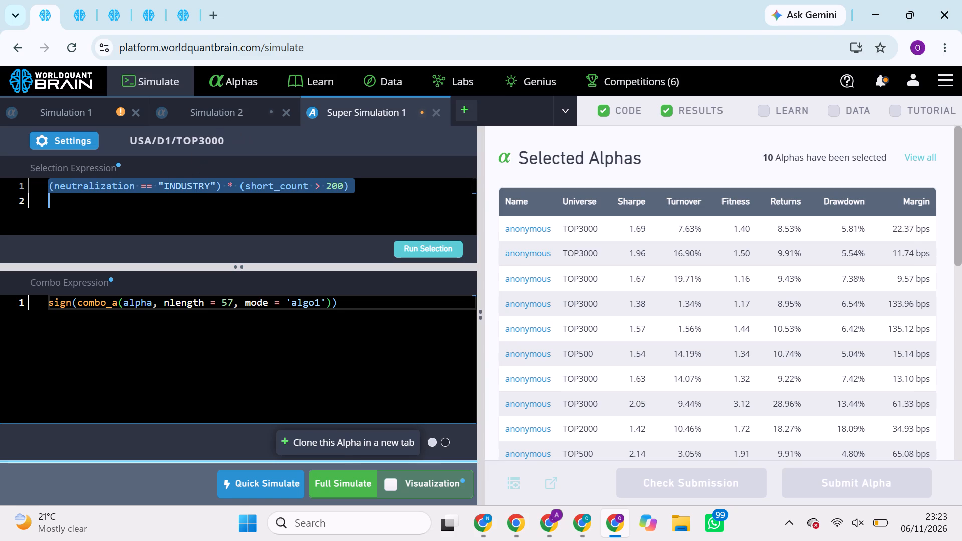
double_click(189, 179)
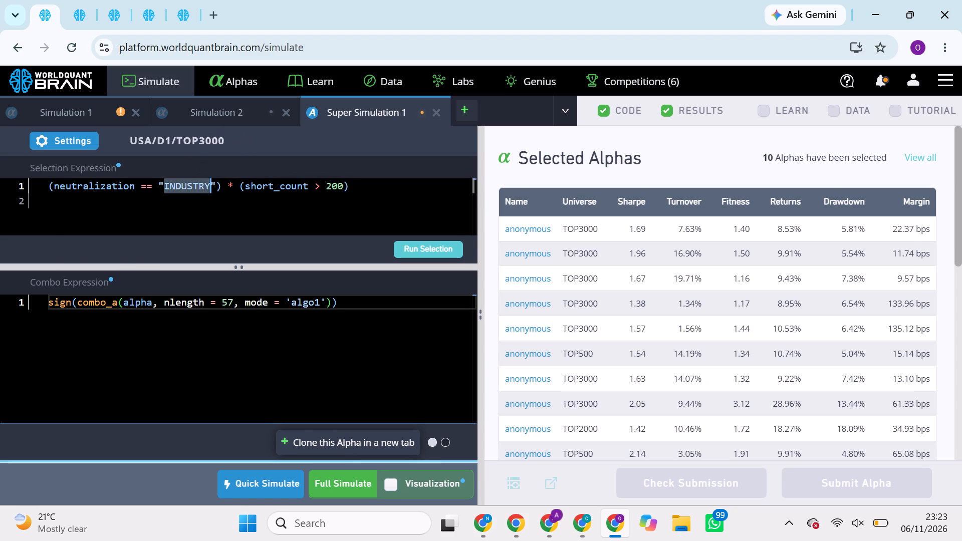
key("m")
type("AR")
type("KET")
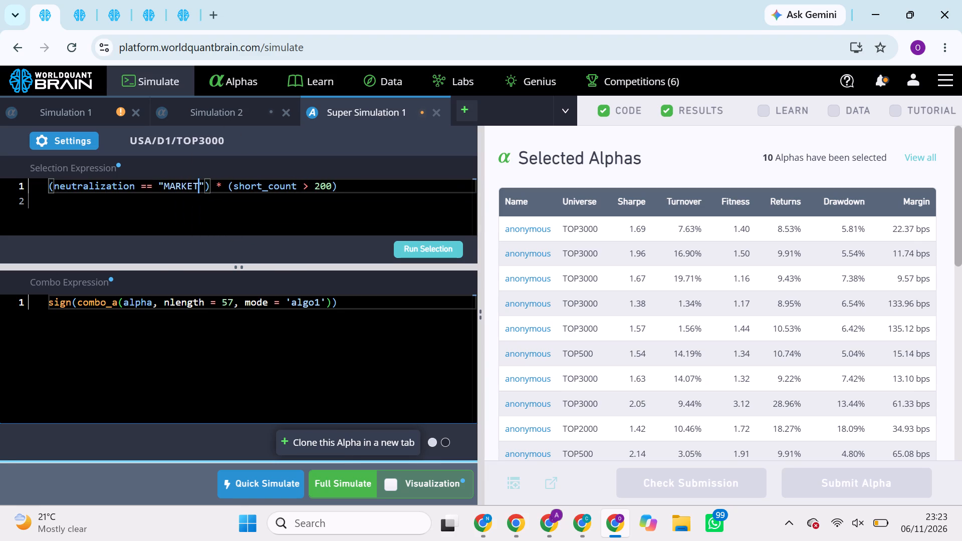
left_click(421, 253)
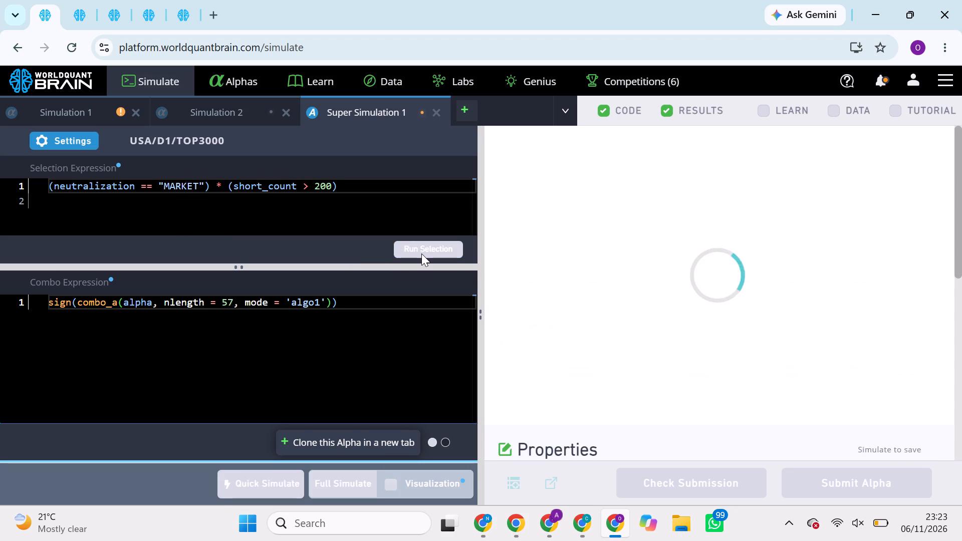
left_click(350, 476)
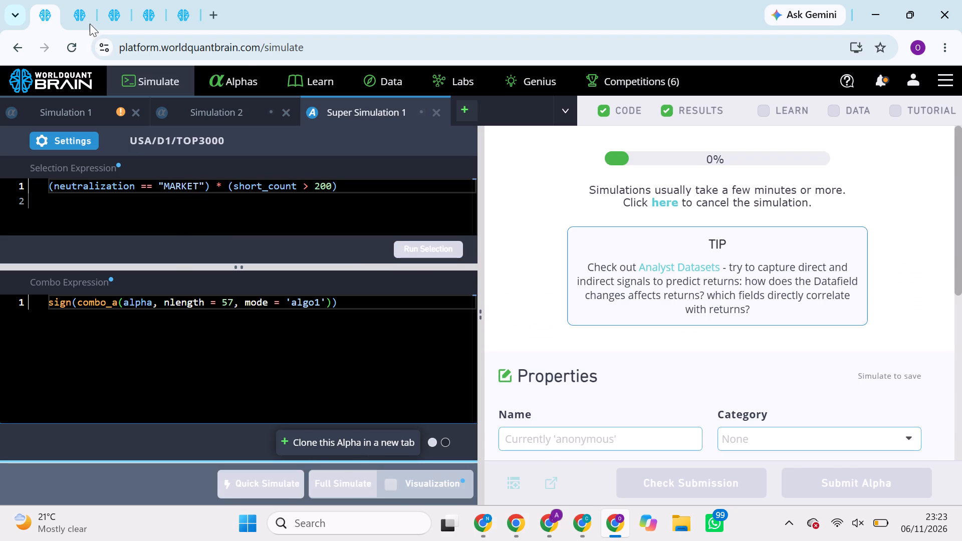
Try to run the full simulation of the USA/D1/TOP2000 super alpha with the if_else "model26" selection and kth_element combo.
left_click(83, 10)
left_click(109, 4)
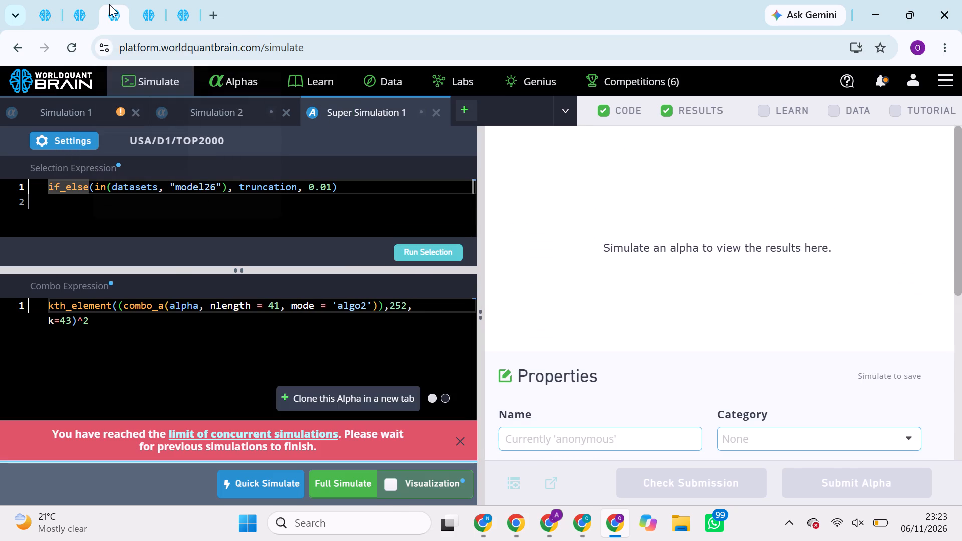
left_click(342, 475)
Run the full simulation of the USA/D1/TOP2000 super alpha with the SUBINDUSTRY selection and hump(ts_rank) combo.
left_click(149, 24)
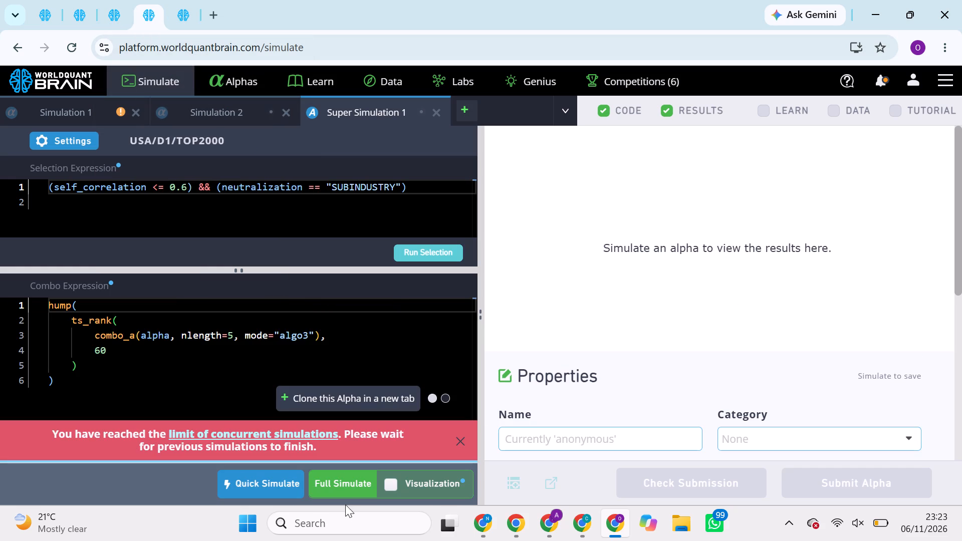
left_click(345, 487)
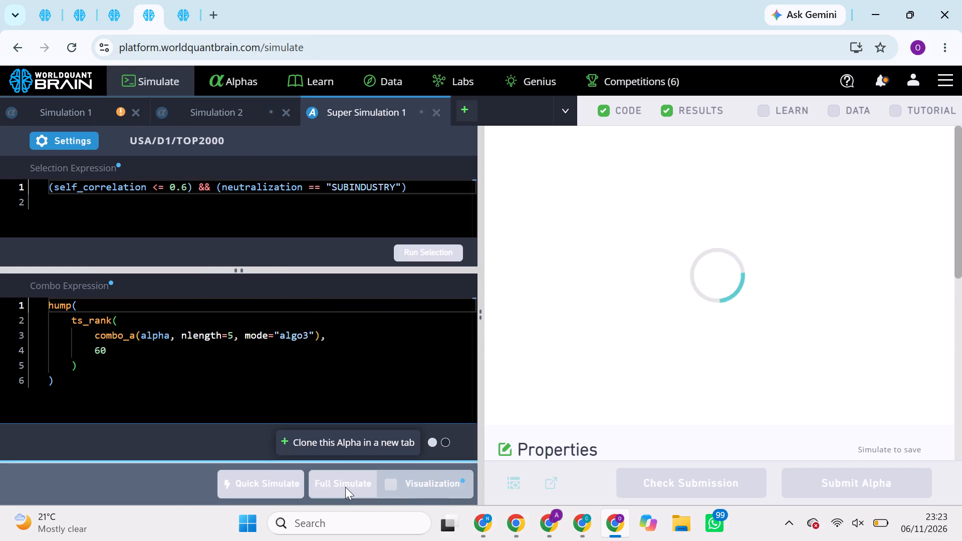
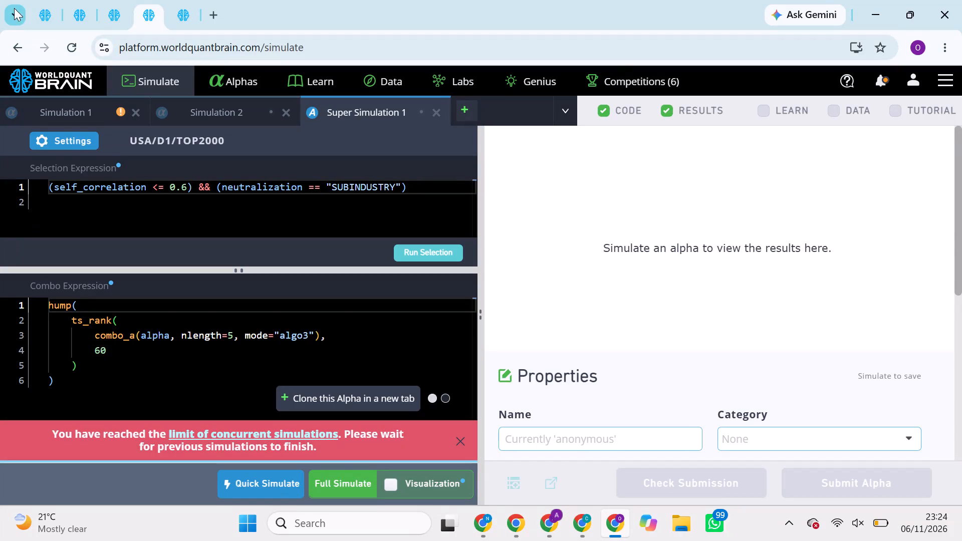
Check the running simulations, then run the full simulation of the USA/D1/TOP2000 super alpha with the if_else "model26" selection and kth_element combo.
left_click(46, 14)
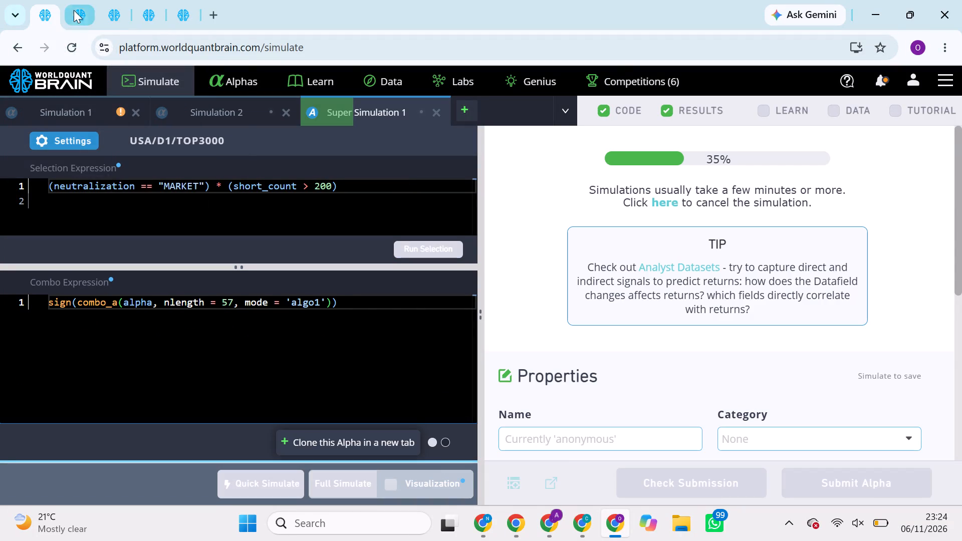
left_click(81, 11)
left_click(112, 14)
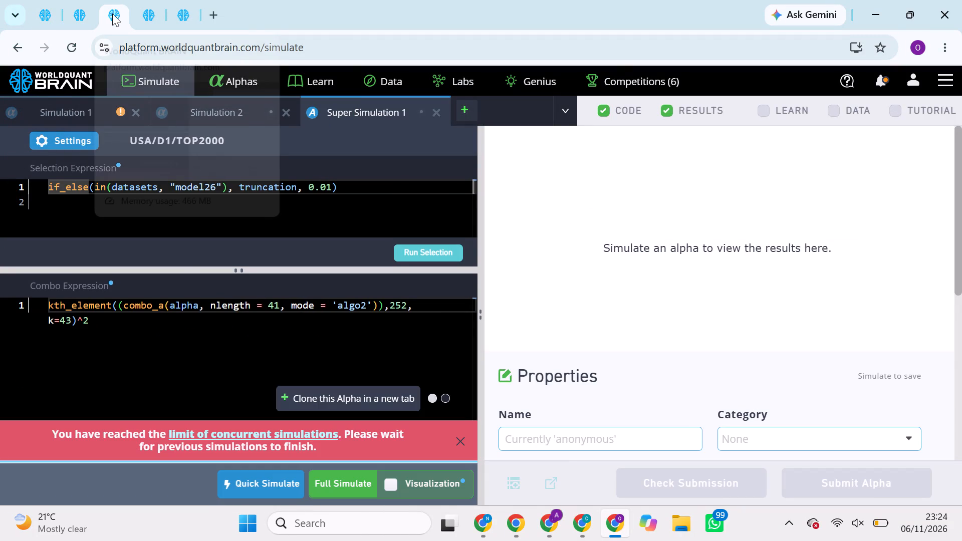
left_click(340, 479)
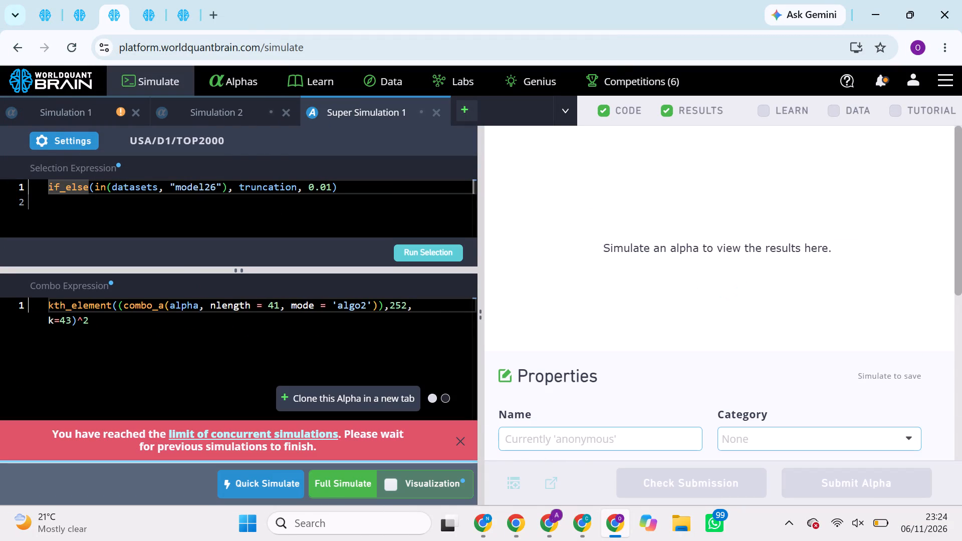
left_click(42, 14)
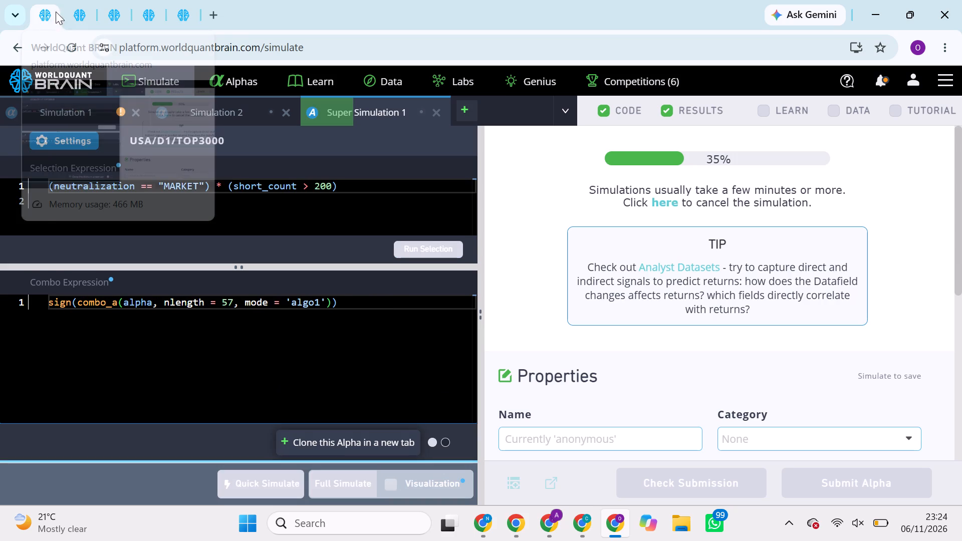
left_click(74, 12)
left_click(110, 17)
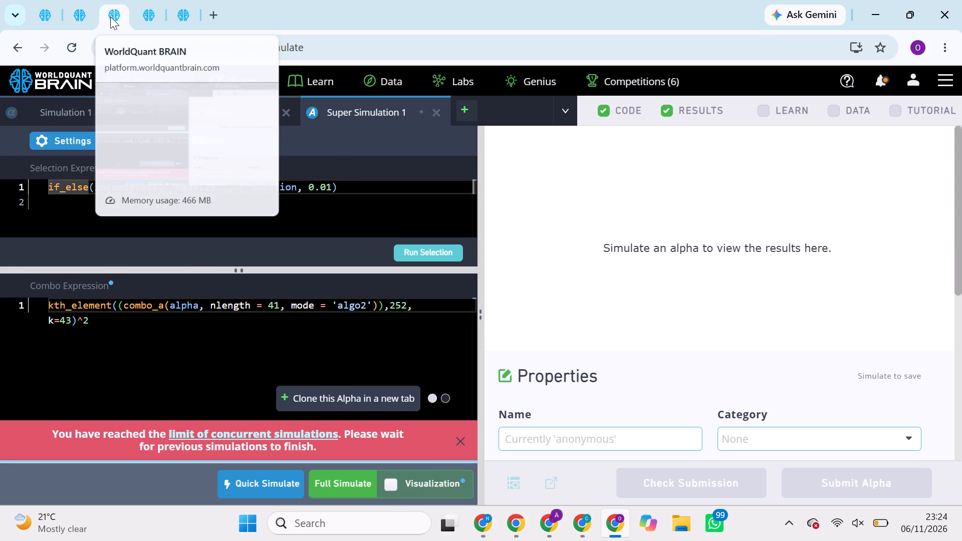
left_click(143, 15)
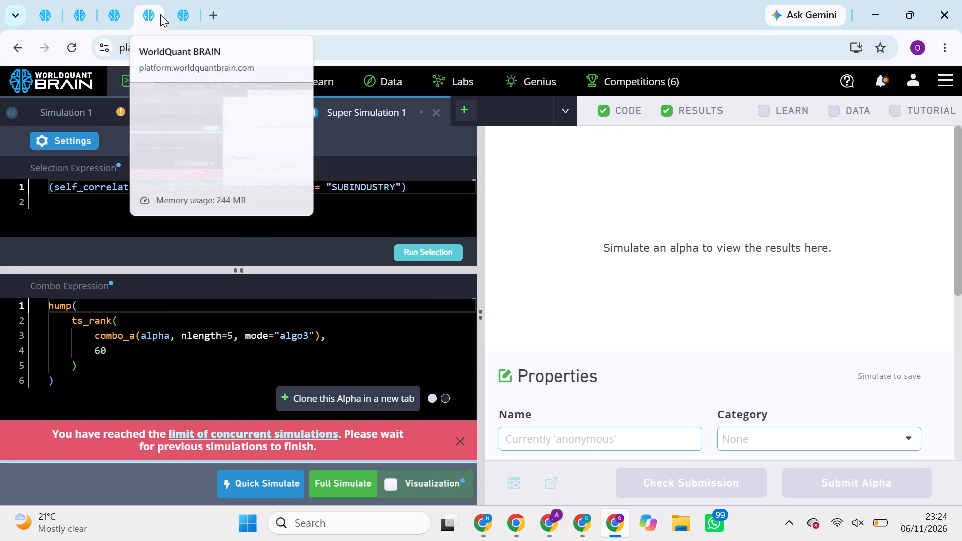
left_click(55, 18)
left_click(80, 11)
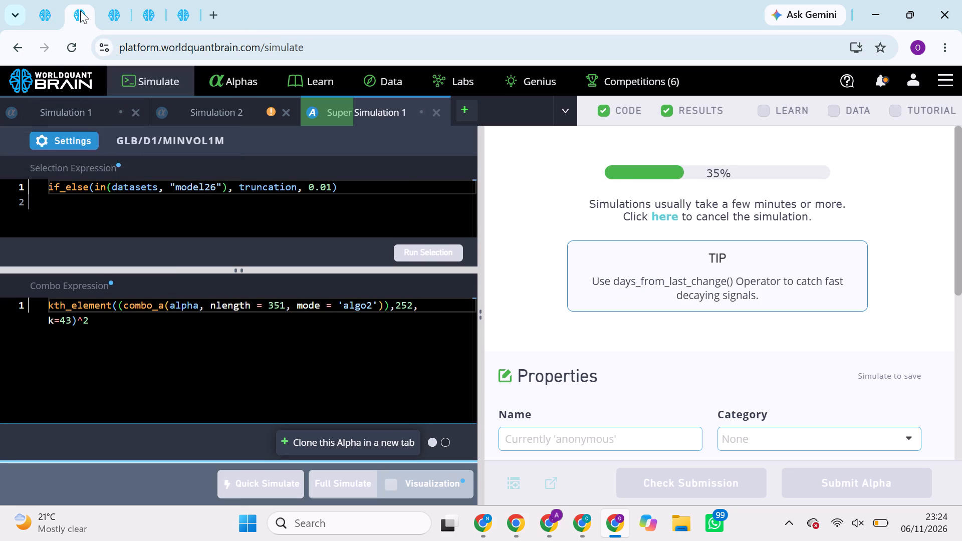
left_click(105, 9)
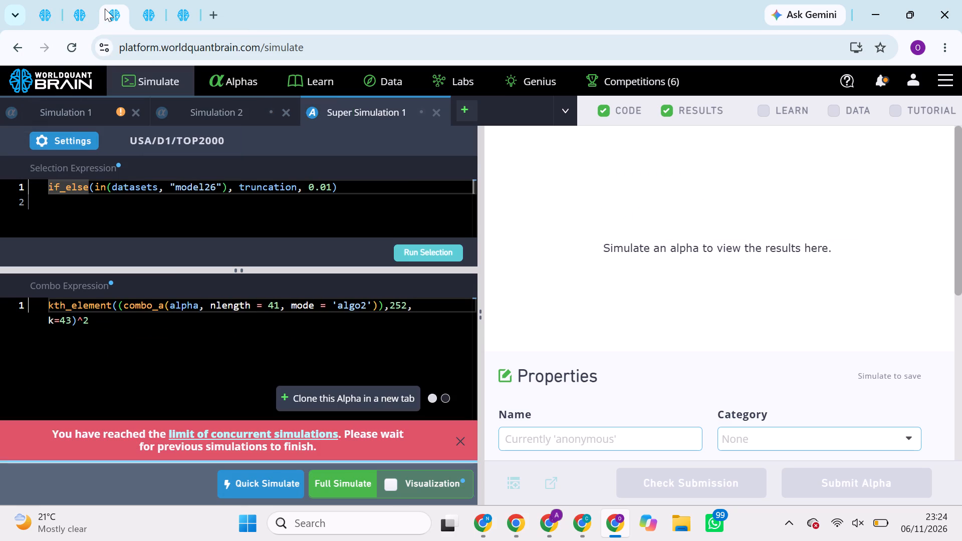
left_click(346, 482)
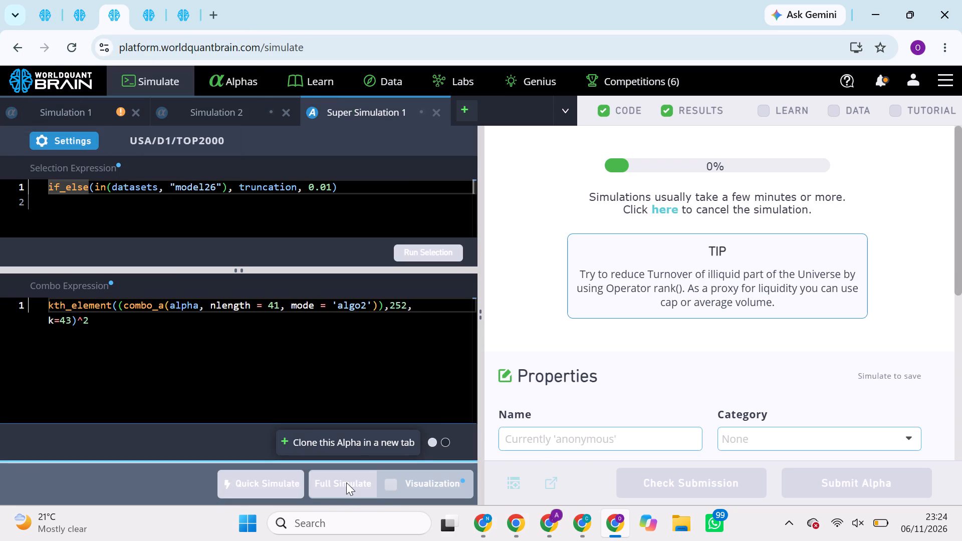
Review the yearly results of the USA/D1/TOP3000 sign(combo_a) super alpha and check its Prod Correlation.
left_click(36, 18)
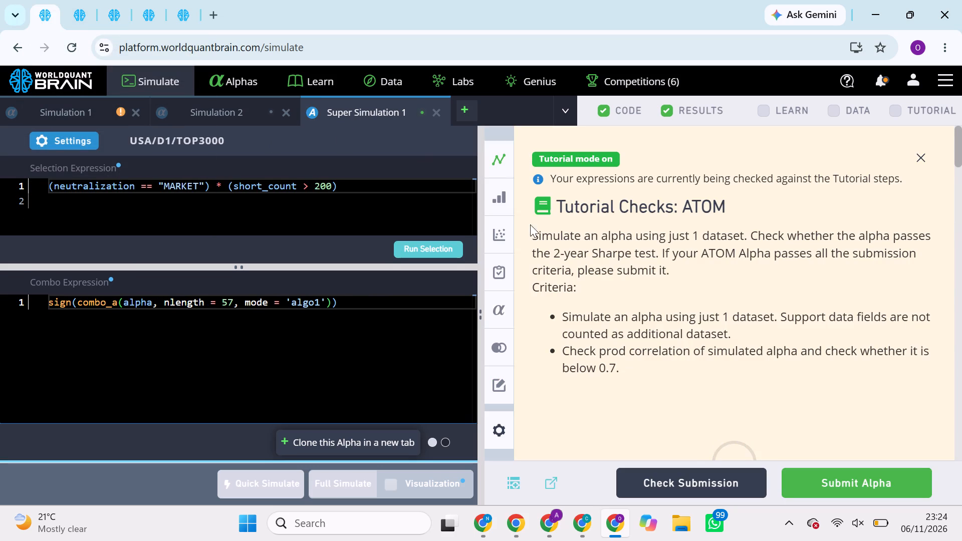
scroll(596, 254, "down", 5)
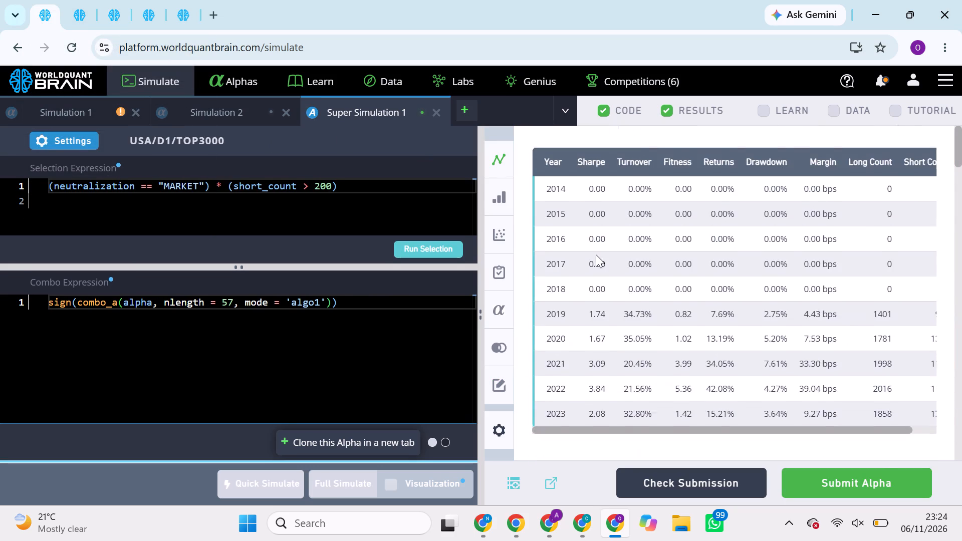
scroll(596, 254, "down", 2)
scroll(596, 254, "up", 2)
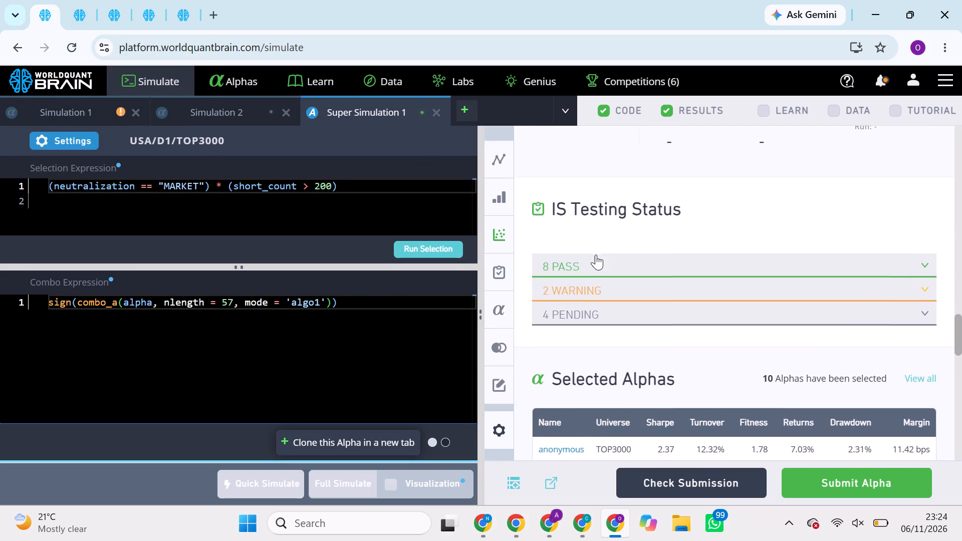
scroll(596, 254, "up", 2)
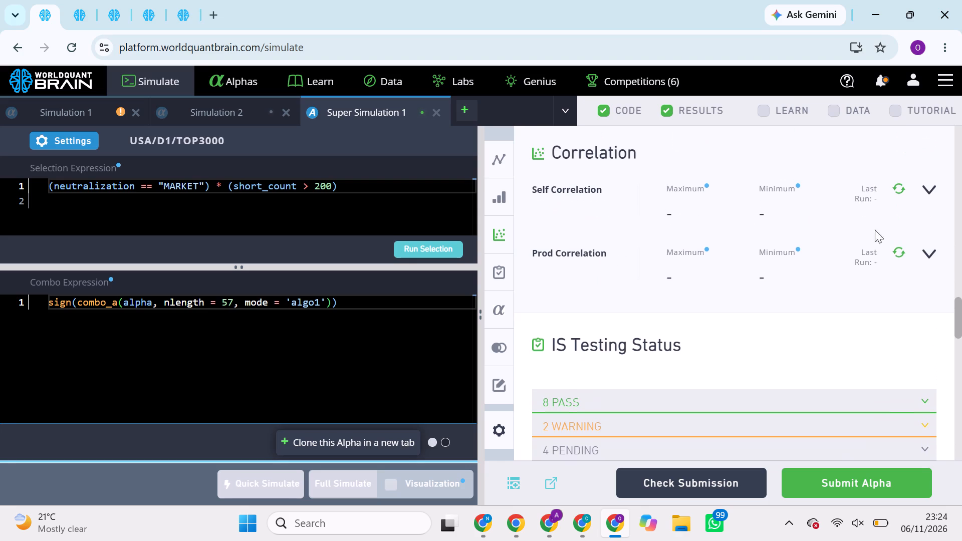
left_click(901, 255)
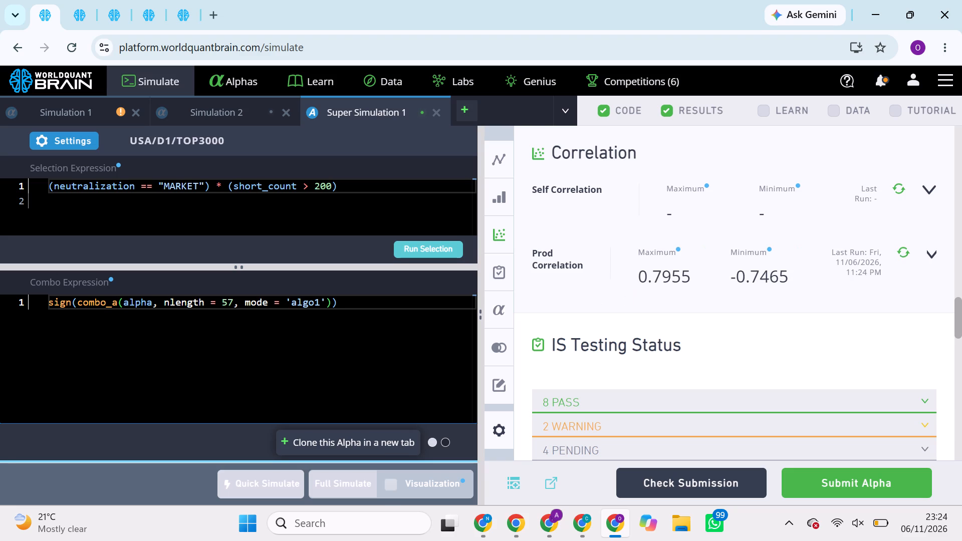
Set nlength to 67 in the sign(combo_a) combo expression, then run the selection and full simulation.
left_click(227, 301)
key("BackSpace")
key("6")
left_click(453, 242)
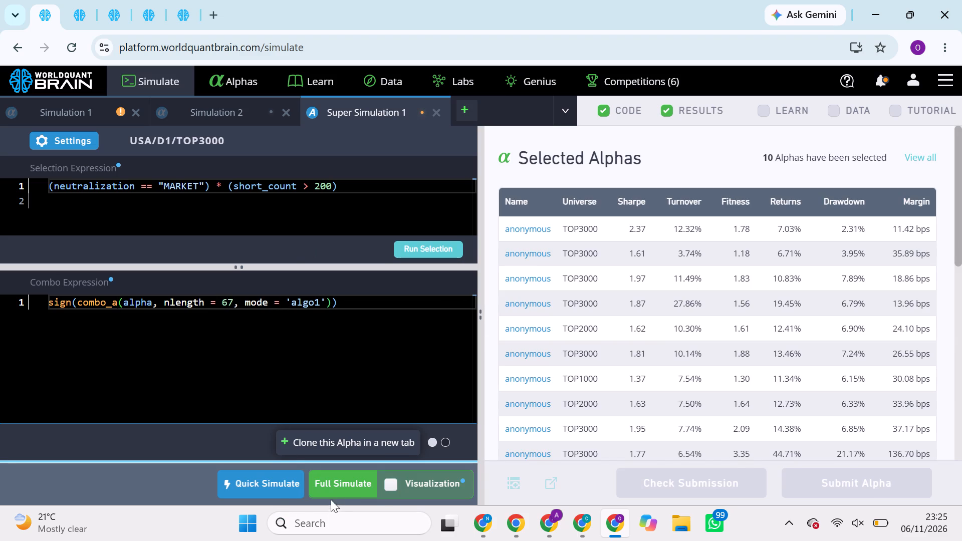
left_click(345, 480)
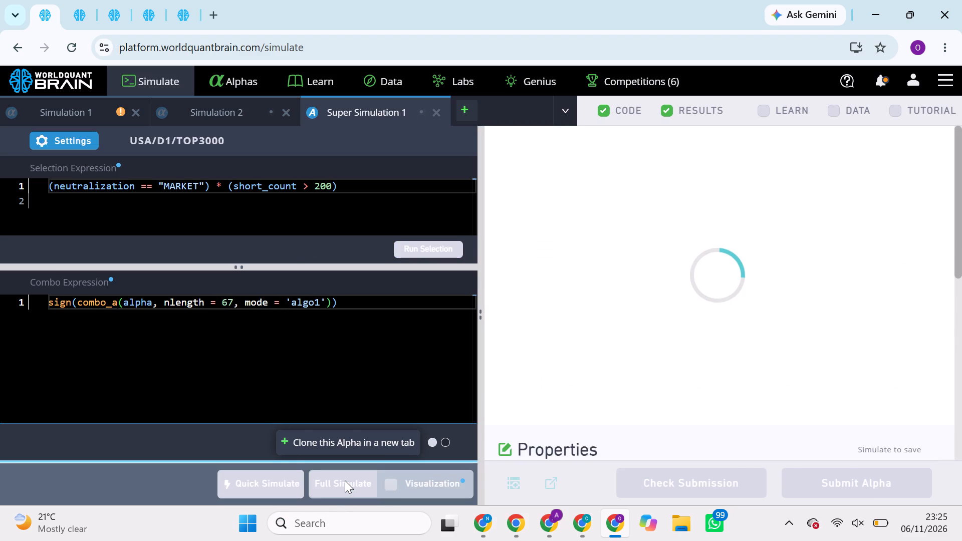
Review the results of the GLB/D1/MINVOL1M super alpha with the kth_element combo and check its Prod Correlation.
left_click(84, 1)
scroll(672, 254, "down", 1)
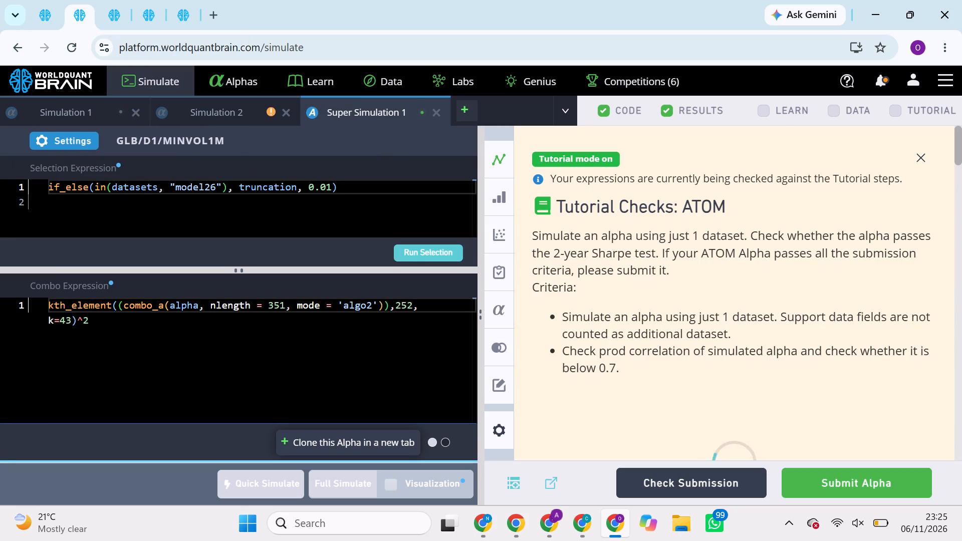
scroll(672, 254, "down", 11)
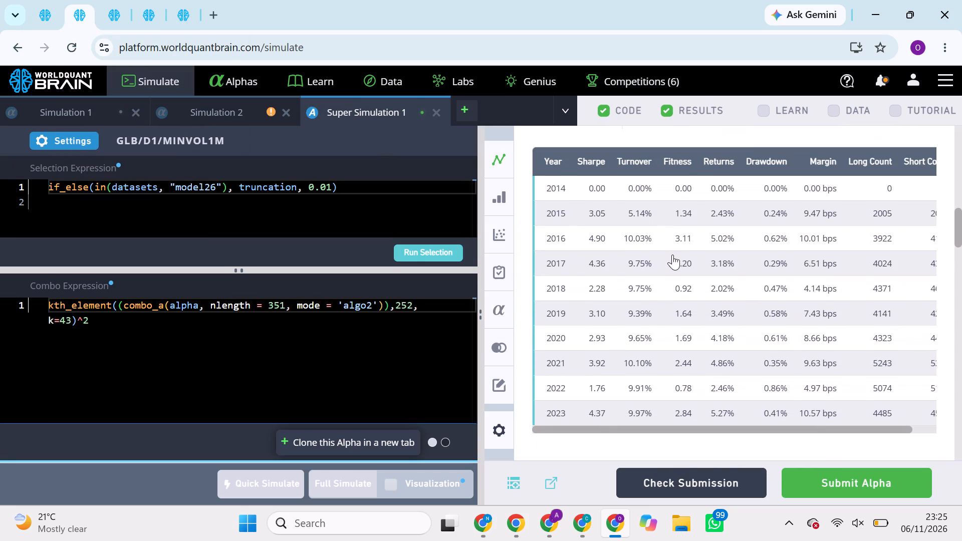
scroll(672, 254, "down", 3)
scroll(678, 323, "down", 2)
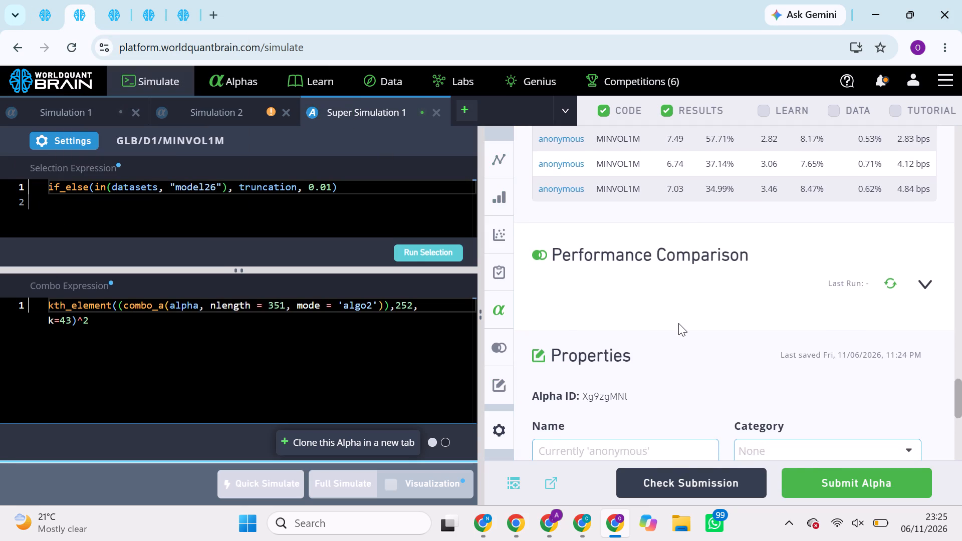
scroll(678, 323, "down", 4)
scroll(678, 323, "up", 3)
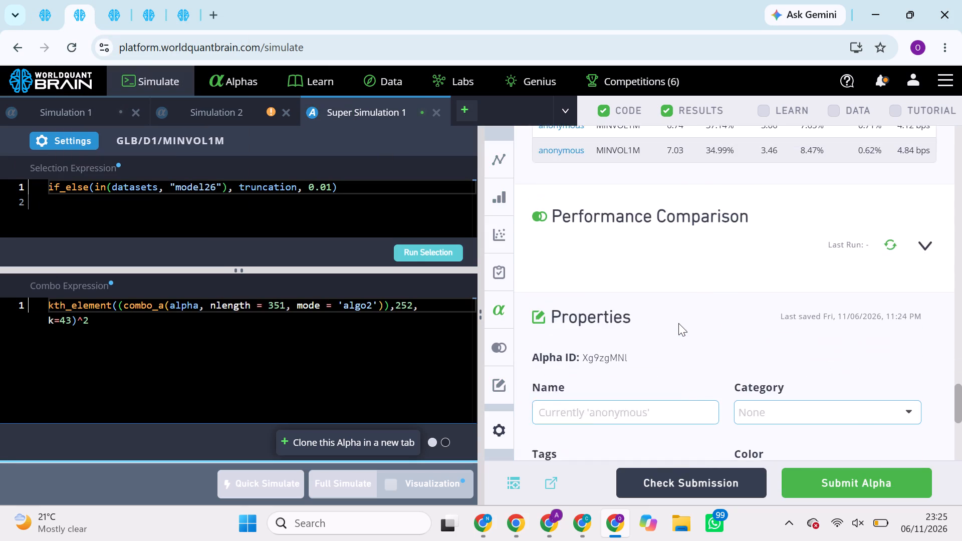
scroll(678, 323, "up", 4)
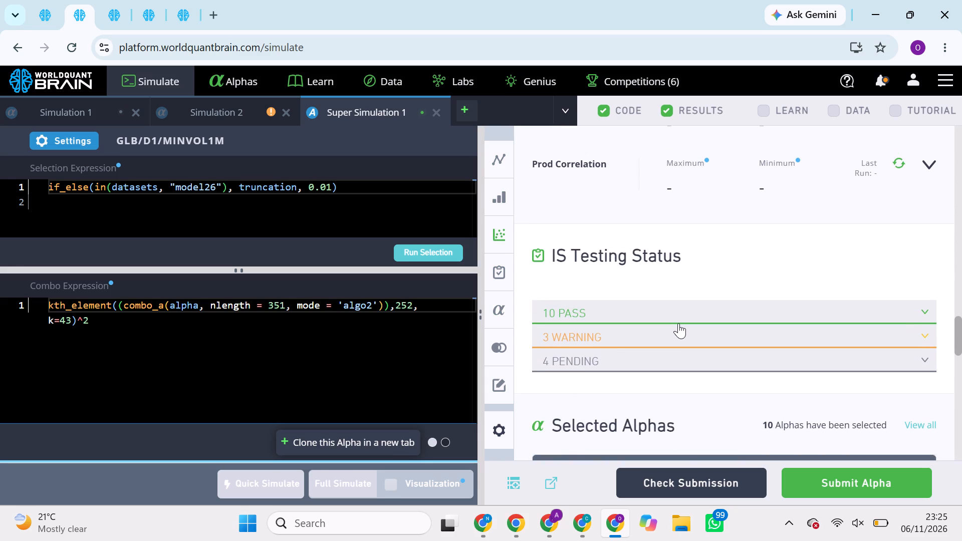
scroll(678, 323, "up", 2)
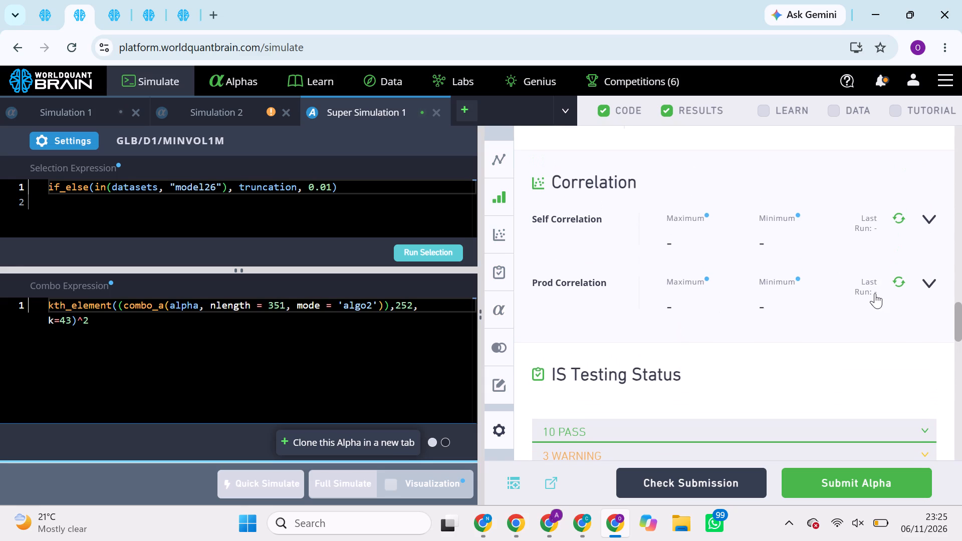
double_click(899, 287)
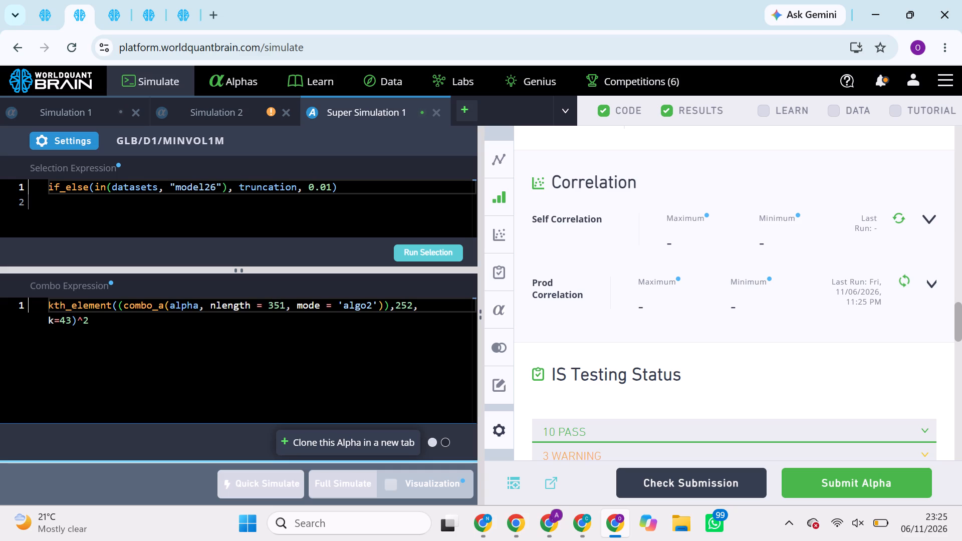
Look through the neutralization options in the GLB/D1/MINVOL1M super alpha's simulation settings.
left_click(70, 138)
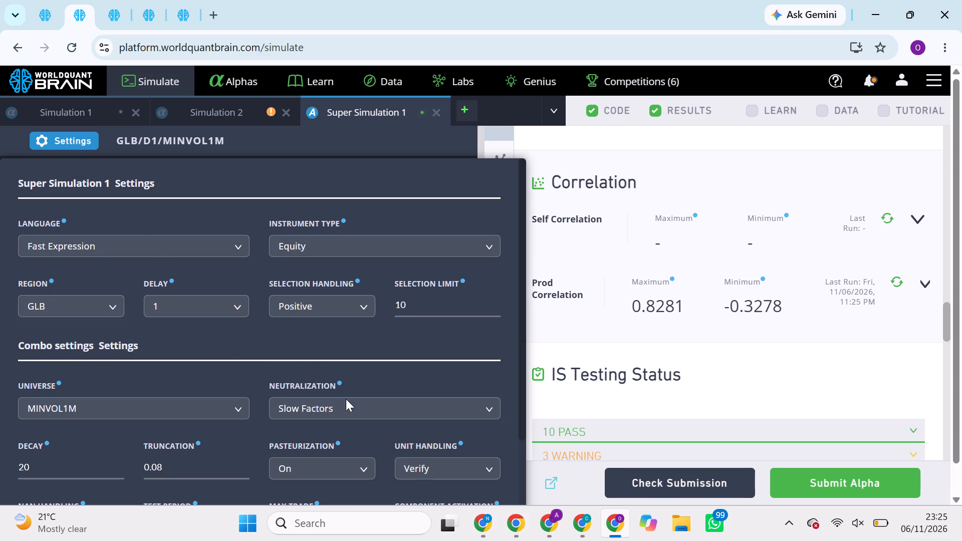
left_click(359, 412)
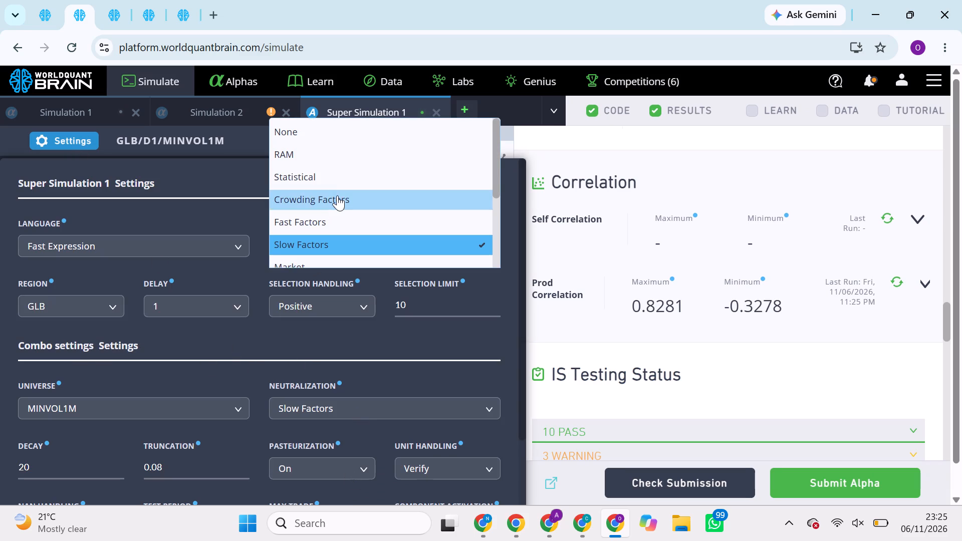
scroll(337, 195, "down", 2)
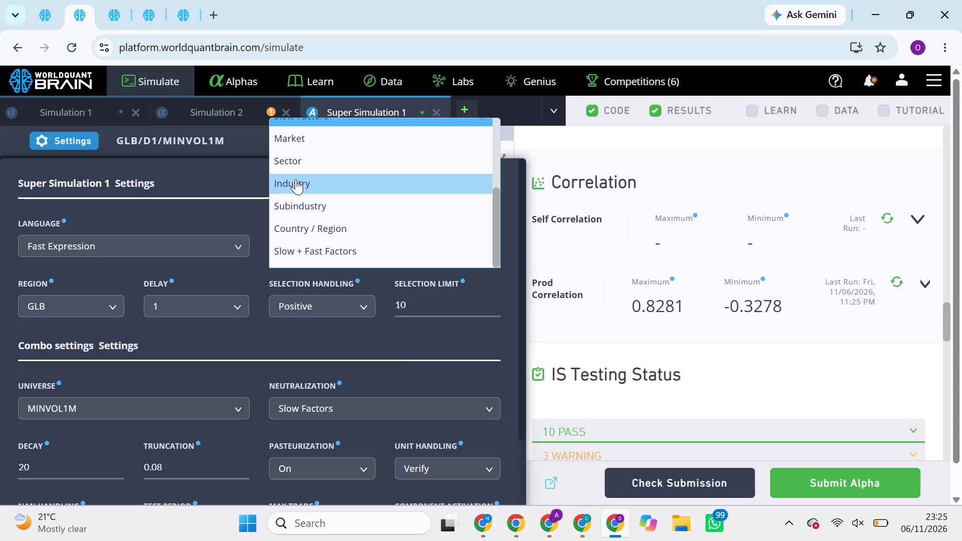
left_click(422, 402)
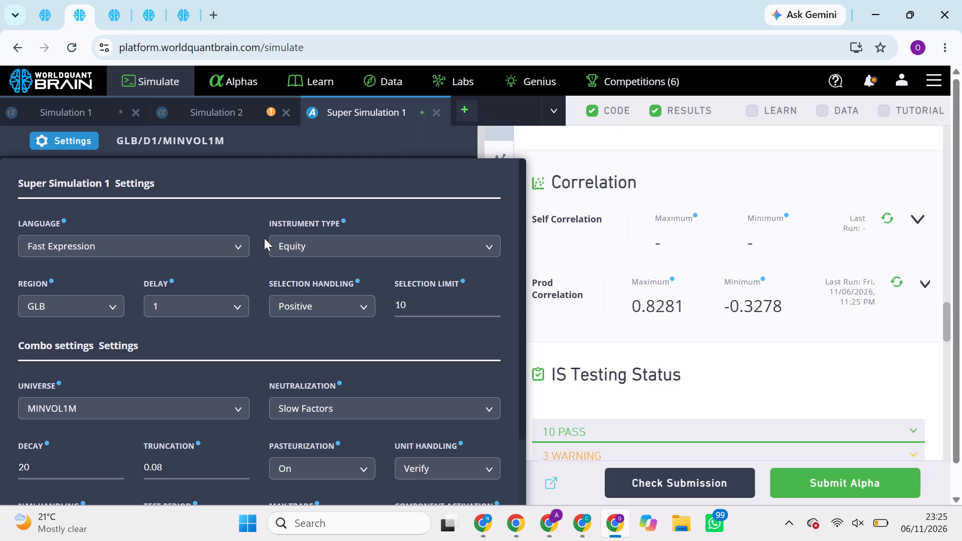
Run the selection and full simulation of the USA/D1/TOP2000 super alpha with the hump(ts_rank(combo_a)) combo expression.
left_click(50, 1)
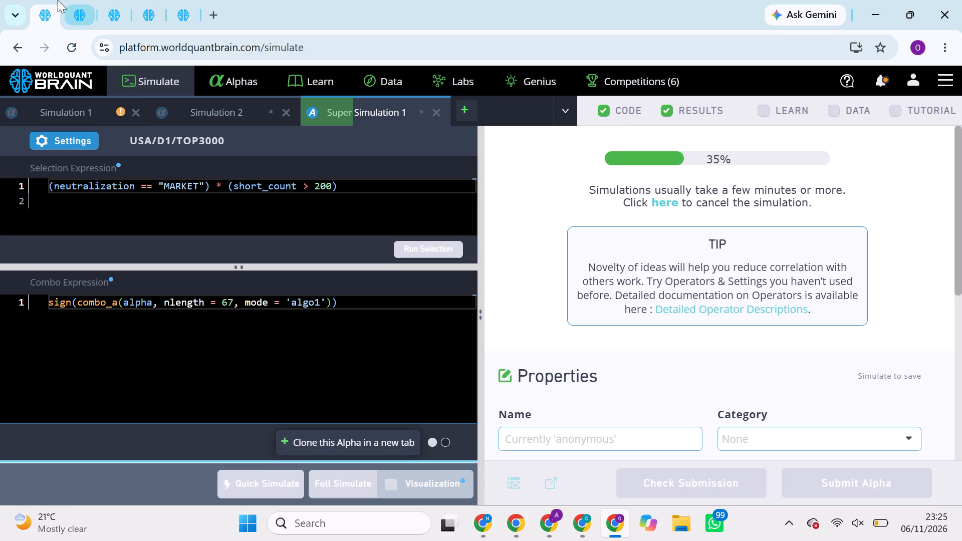
left_click(58, 0)
left_click(77, 3)
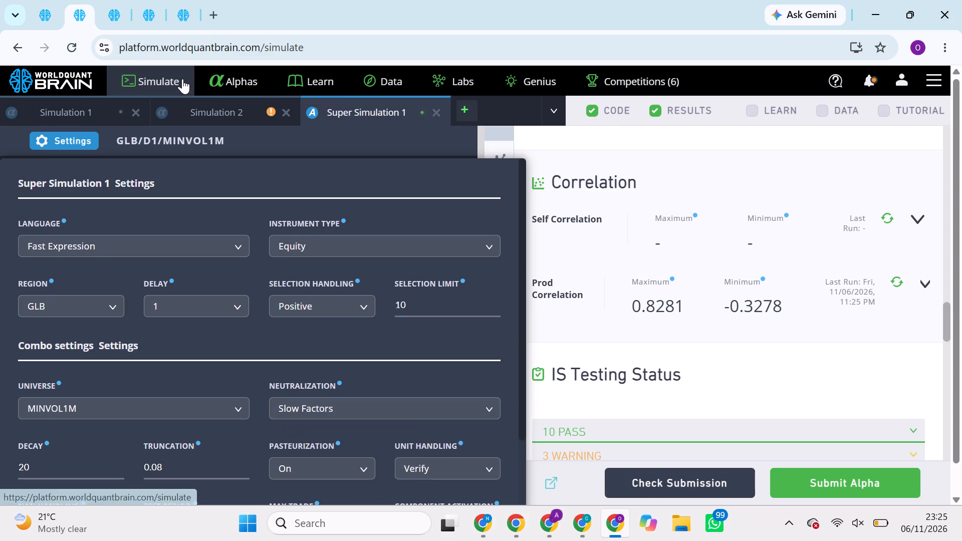
left_click(122, 11)
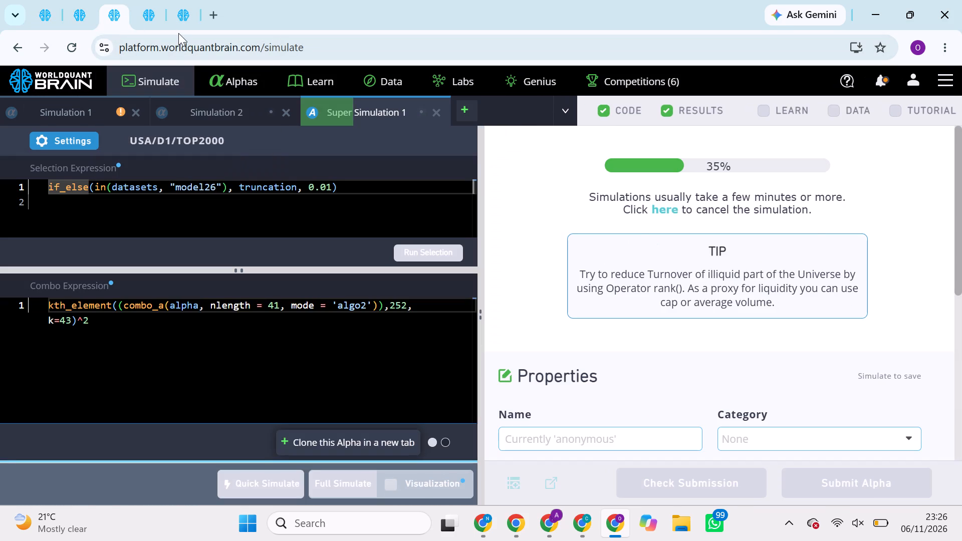
left_click(146, 0)
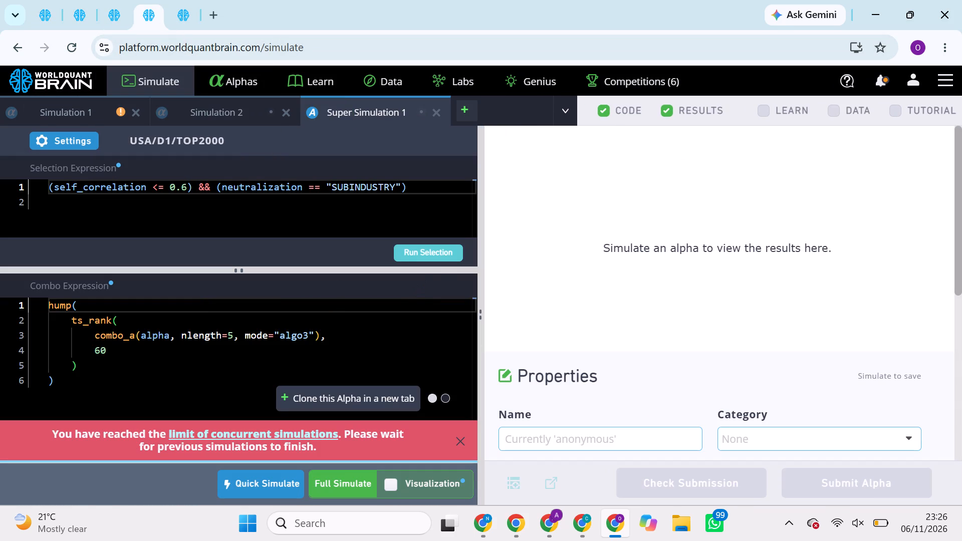
left_click(437, 263)
left_click(440, 248)
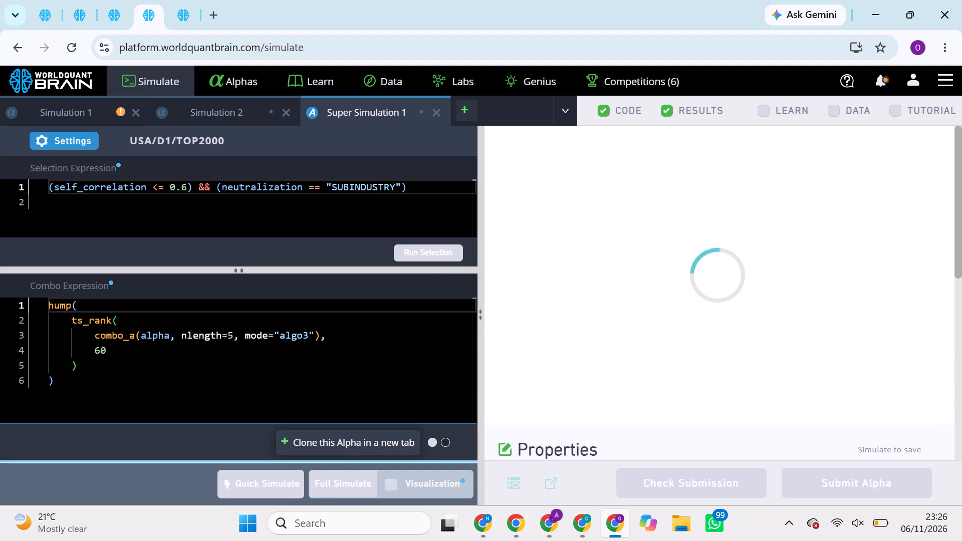
left_click(362, 470)
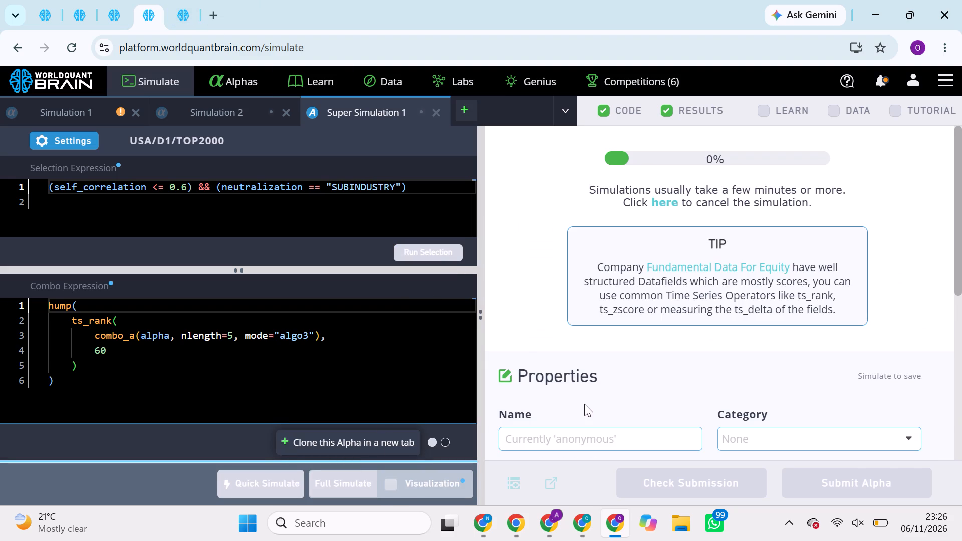
Switch to WhatsApp.
left_click(712, 514)
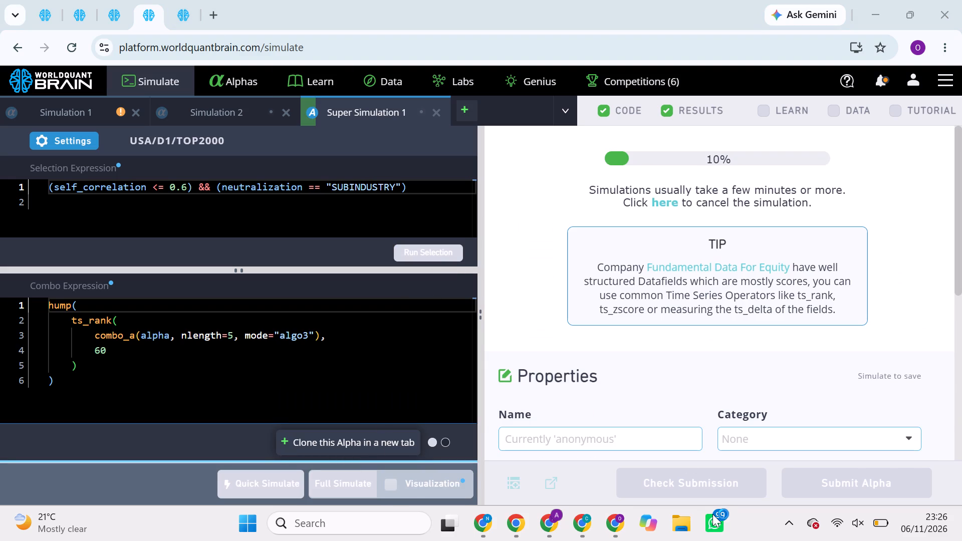
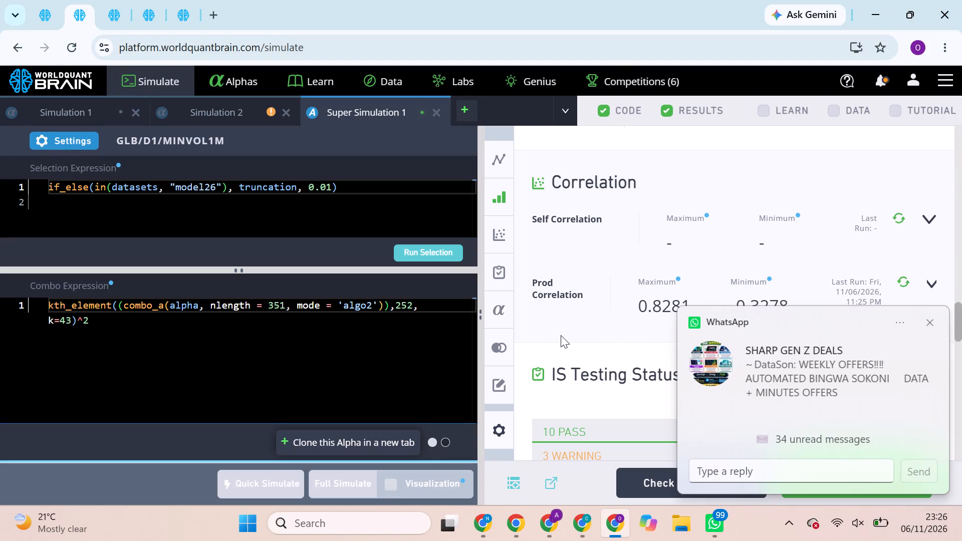
Replace the GLB/D1/MINVOL1M combo expression with hump(ts_rank(combo_a(alpha, nlength=5, mode="algo3"), 60)), then run the selection and full simulation.
triple_click(307, 308)
left_click(307, 308)
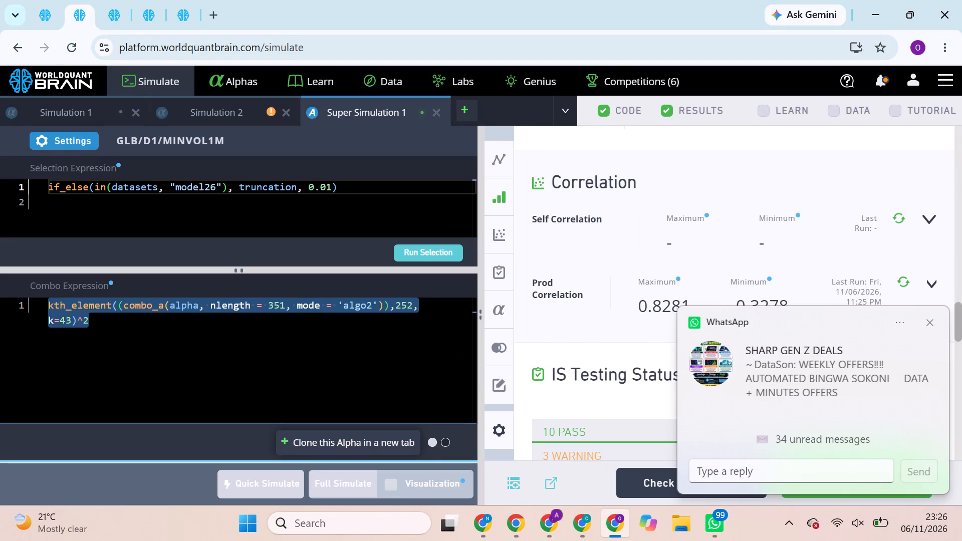
key("ctrl+v")
left_click(425, 251)
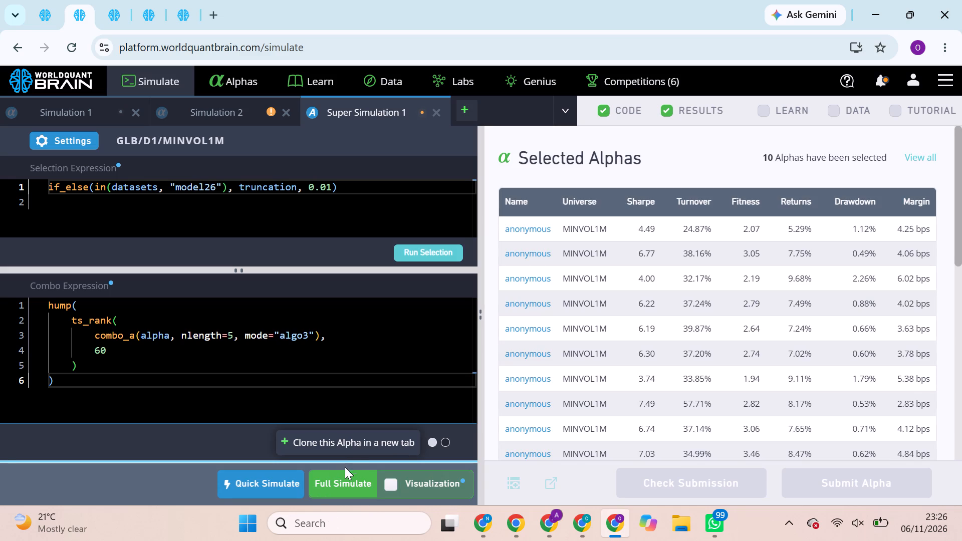
left_click(342, 472)
Review the results of the USA/D1/TOP3000 sign(combo_a) super alpha with nlength 67 and check its Prod Correlation.
left_click(39, 0)
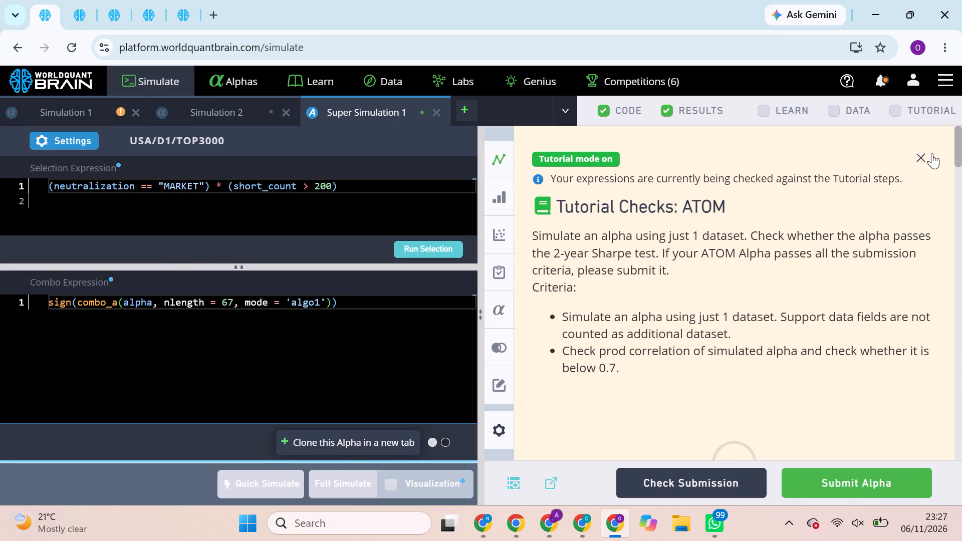
left_click(924, 155)
scroll(841, 274, "down", 3)
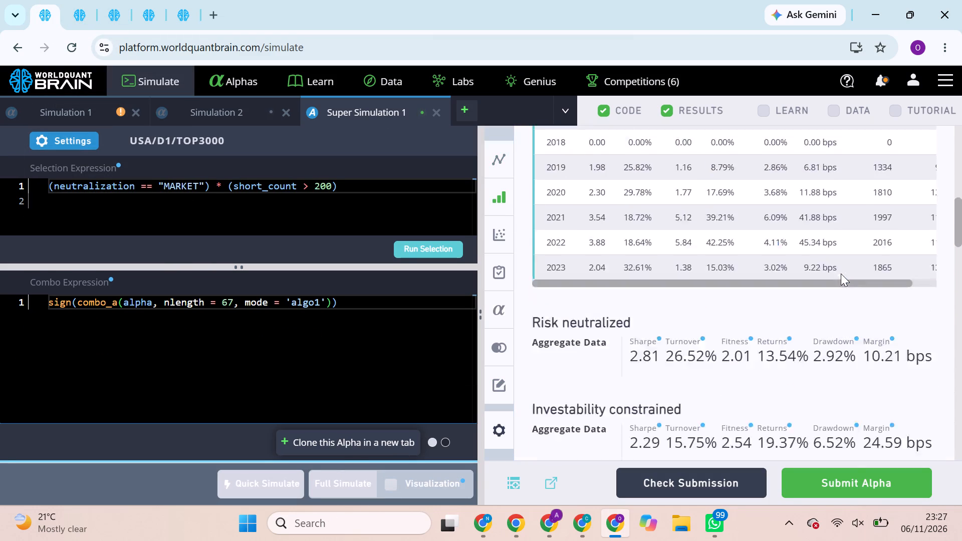
scroll(841, 274, "down", 2)
left_click(900, 383)
scroll(900, 383, "down", 2)
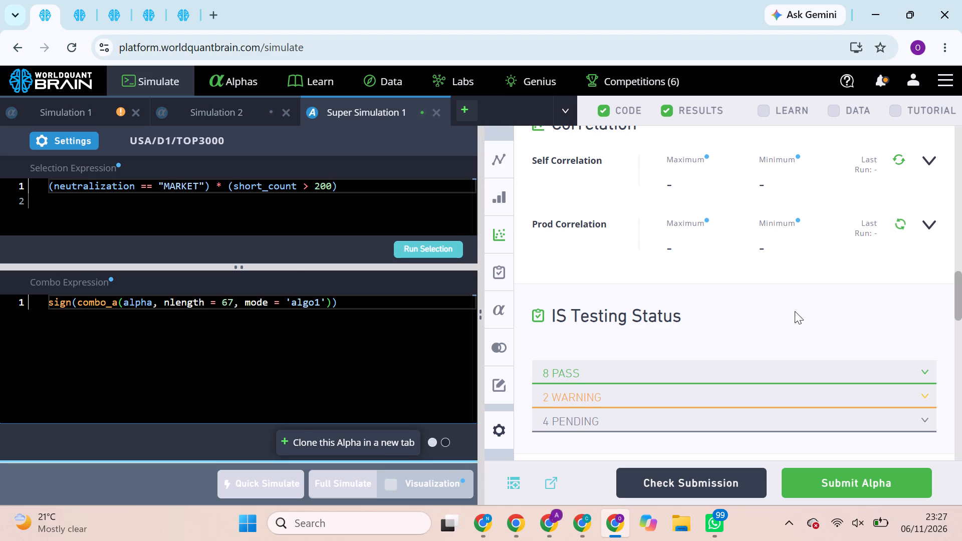
Replace the USA/D1/TOP3000 combo expression with hump(ts_rank(combo_a(alpha, nlength=5, mode="algo3"), 60)), run the selection and try a full simulation.
triple_click(270, 302)
left_click(270, 302)
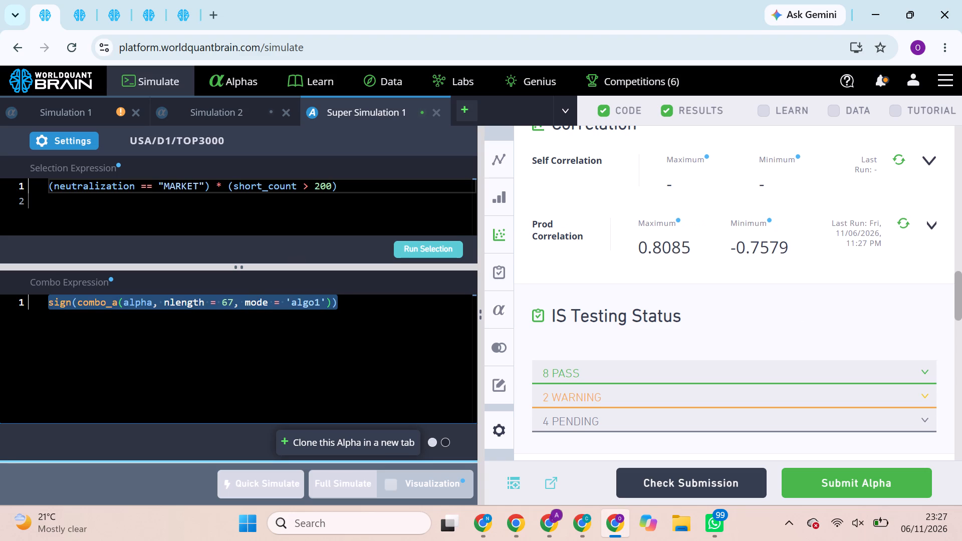
key("ctrl+v")
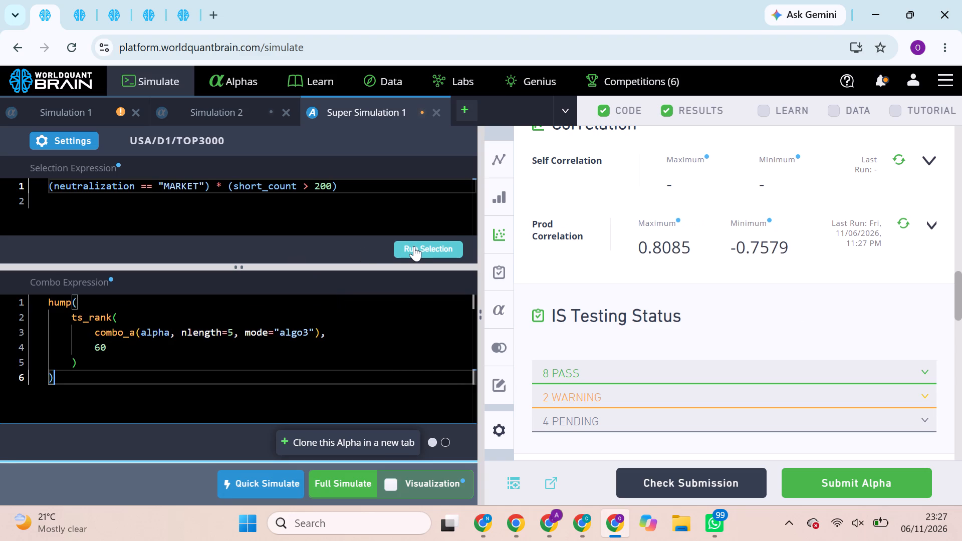
left_click(414, 246)
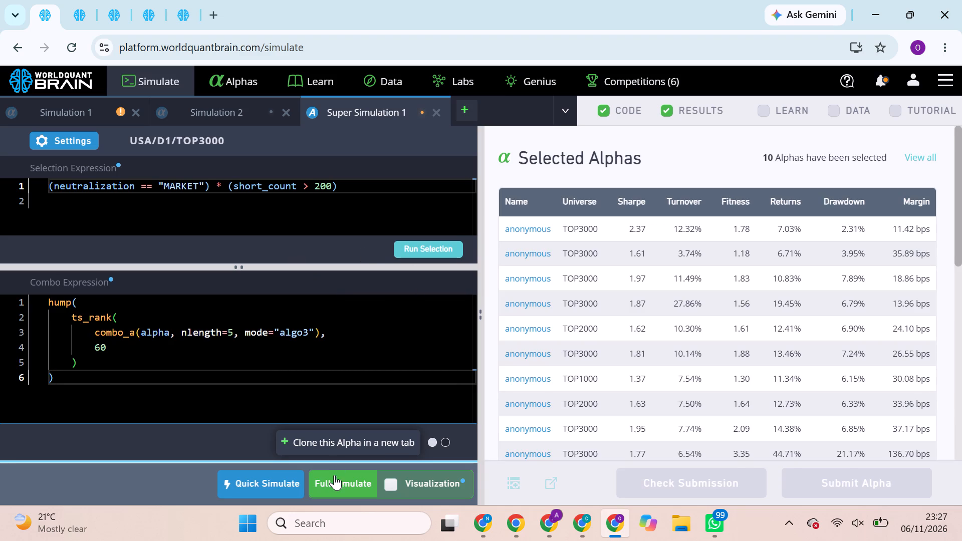
left_click(333, 479)
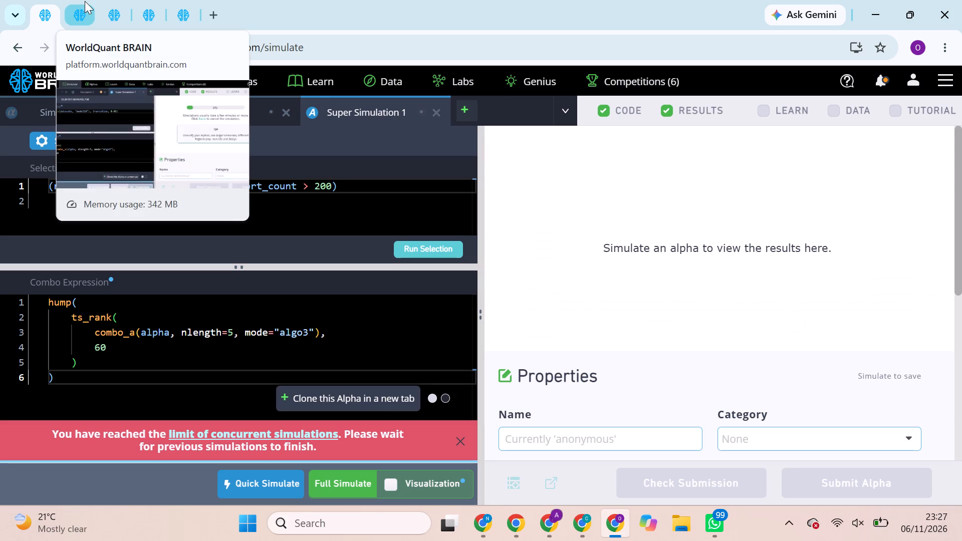
Look through the other open BRAIN tabs to check how their super alpha simulations are progressing.
left_click(85, 1)
left_click(119, 0)
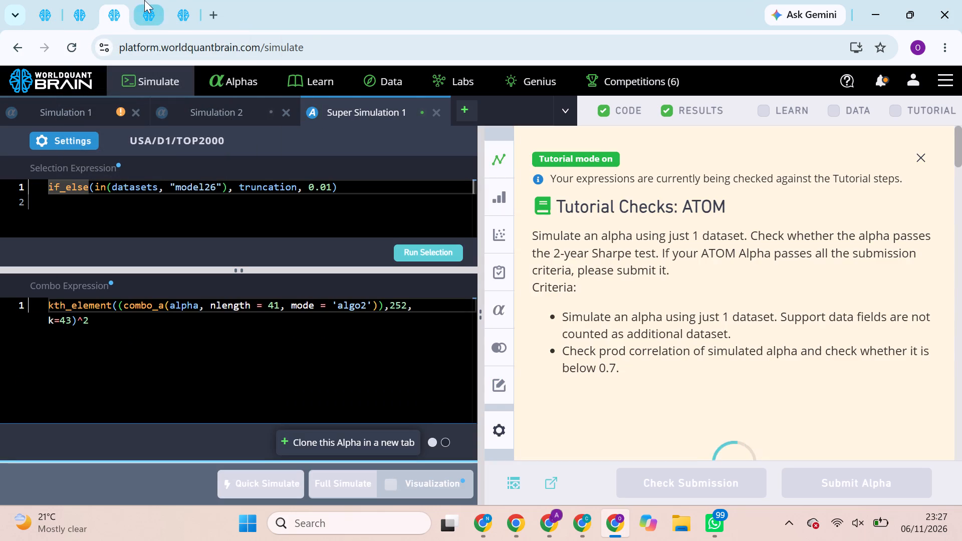
left_click(144, 0)
left_click(103, 9)
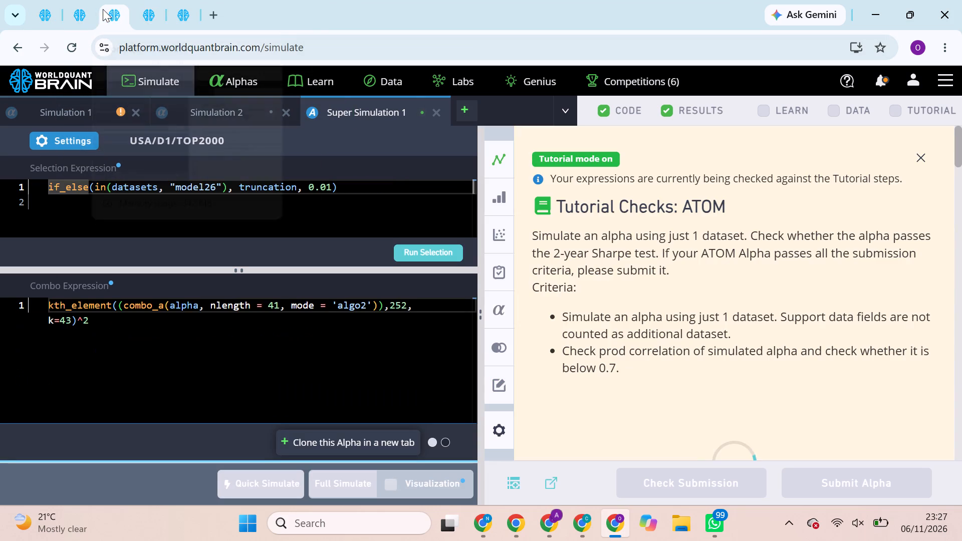
left_click(192, 0)
left_click(159, 12)
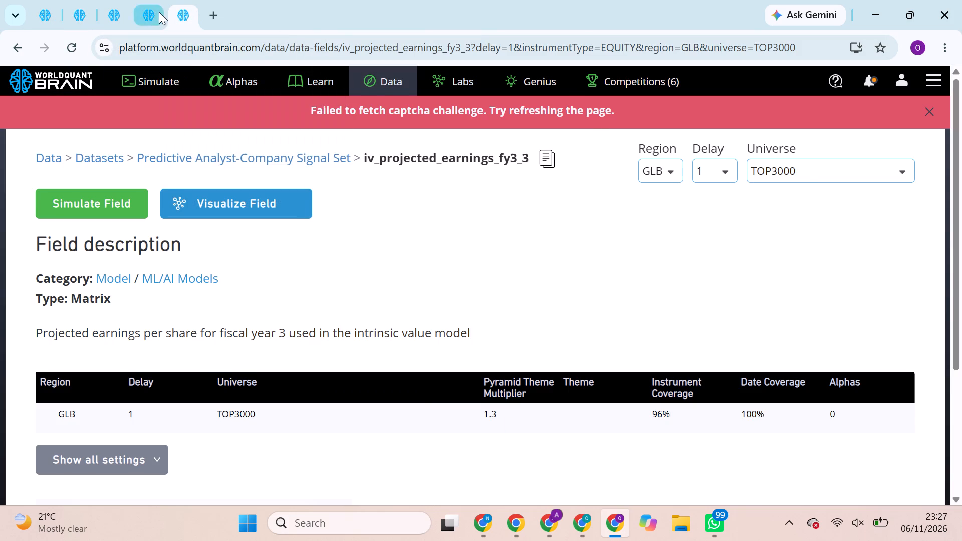
left_click(116, 6)
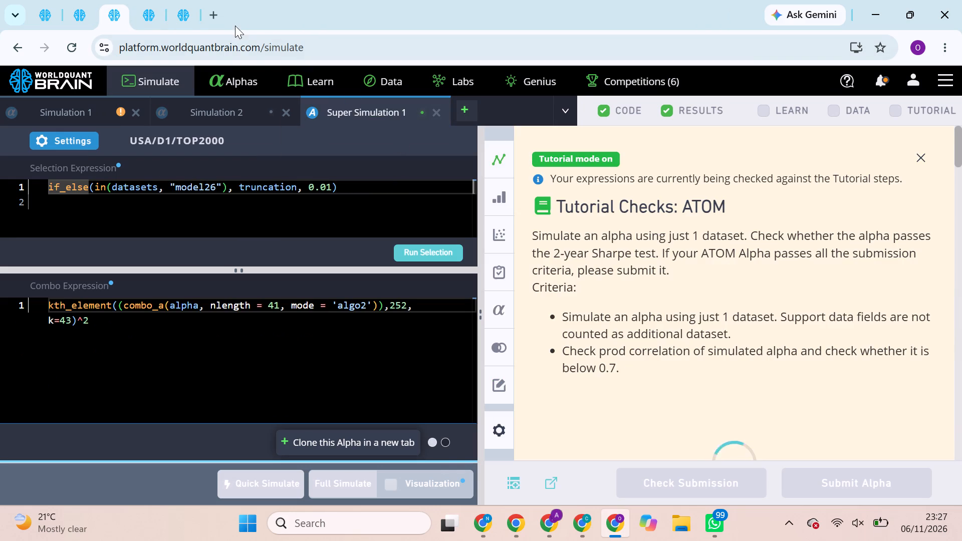
left_click(179, 0)
Review the results of the USA/D1/TOP2000 SUBINDUSTRY super alpha with the hump combo and check its Prod and Self Correlation.
left_click(142, 0)
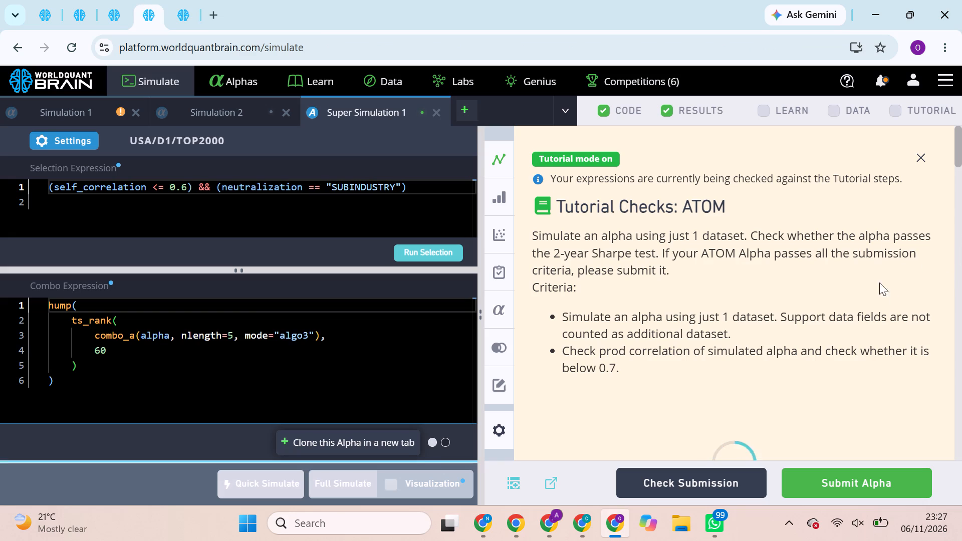
left_click(923, 154)
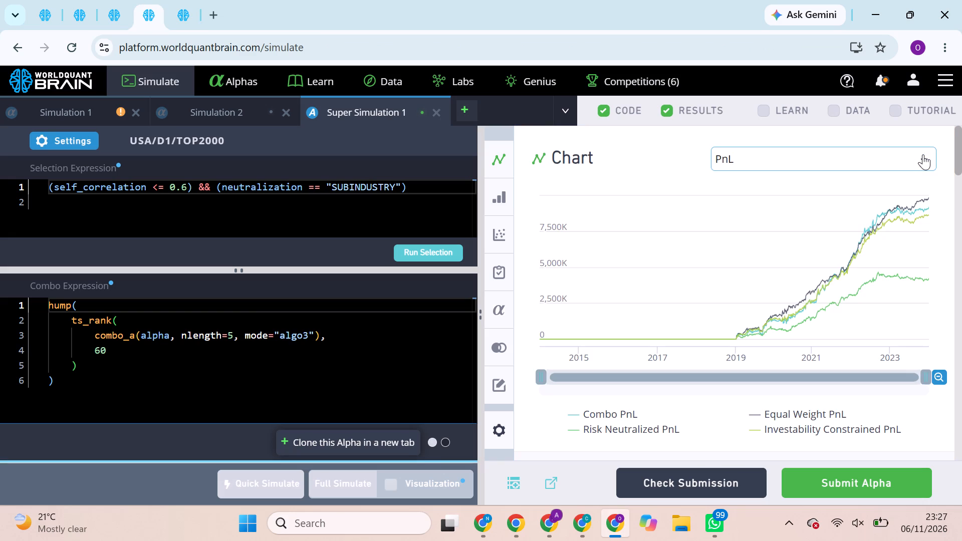
scroll(851, 290, "down", 5)
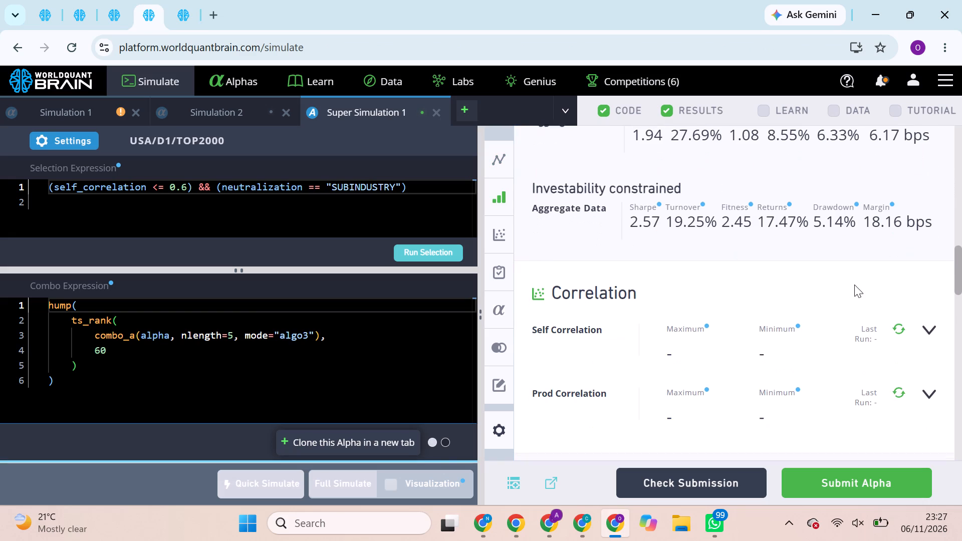
scroll(854, 285, "down", 1)
left_click(899, 345)
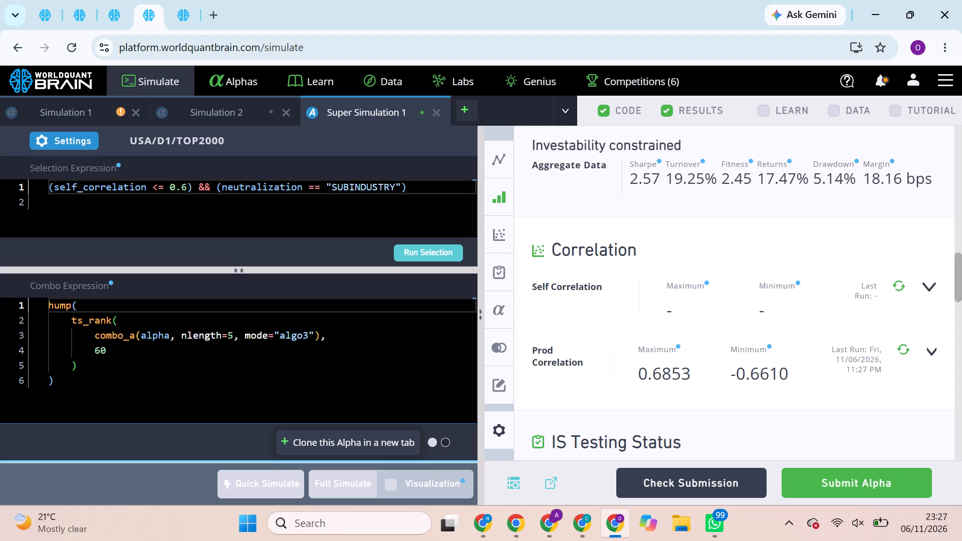
left_click(902, 286)
Copy the selection expression (self_correlation <= 0.6) && (neutralization == "SUBINDUSTRY") into the prompt of the "super description (1)" ChatGPT chat, followed by a comma.
triple_click(260, 189)
double_click(260, 189)
key("ctrl+c")
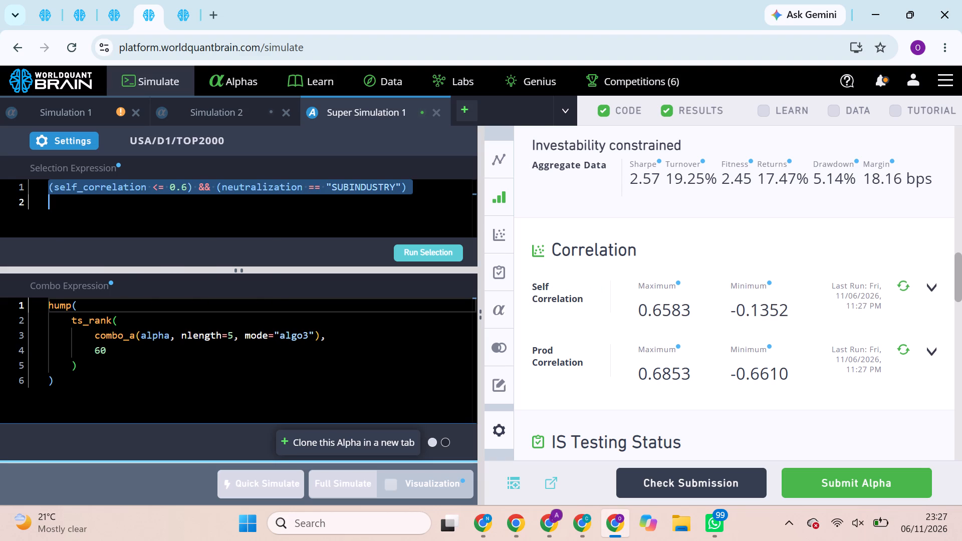
left_click(212, 6)
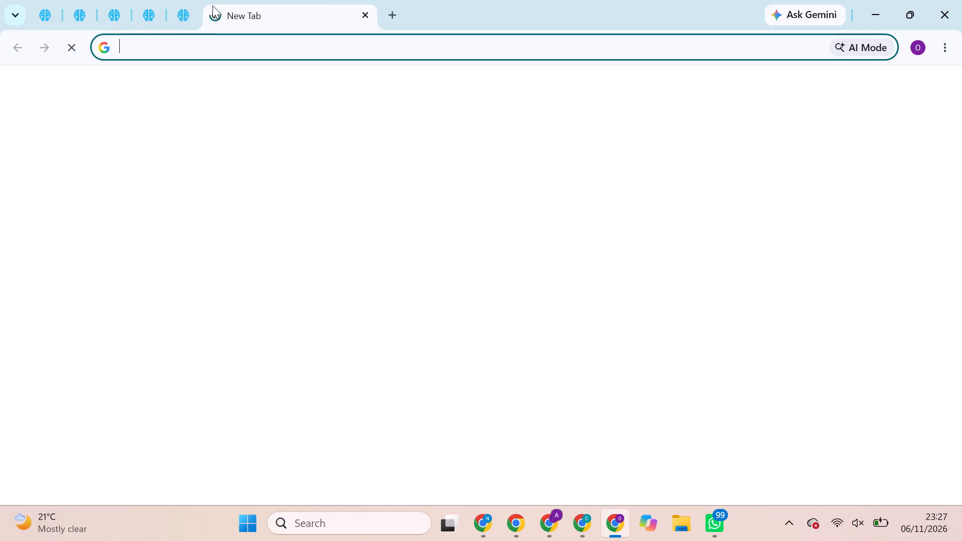
left_click(486, 518)
left_click(252, 0)
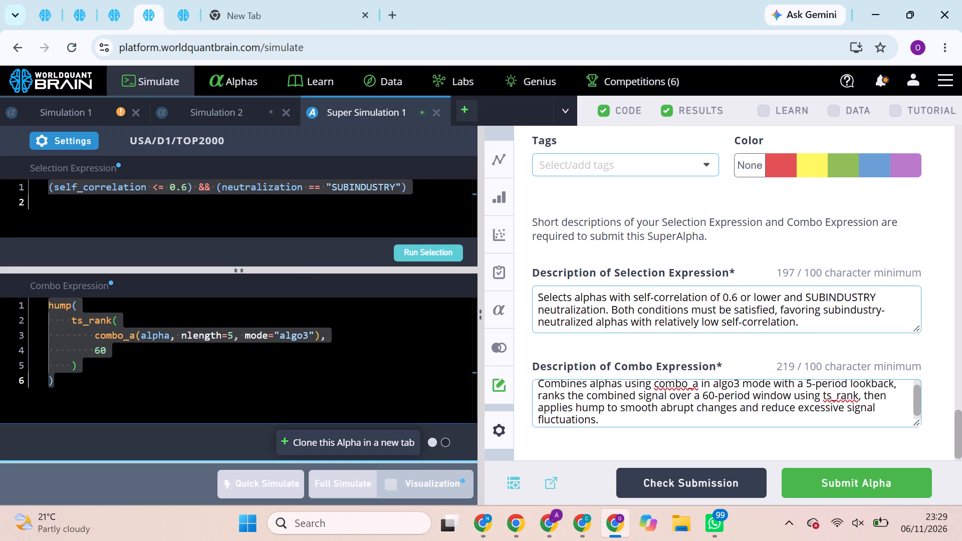
Submit the USA/D1/TOP2000 SUBINDUSTRY super alpha.
left_click(801, 476)
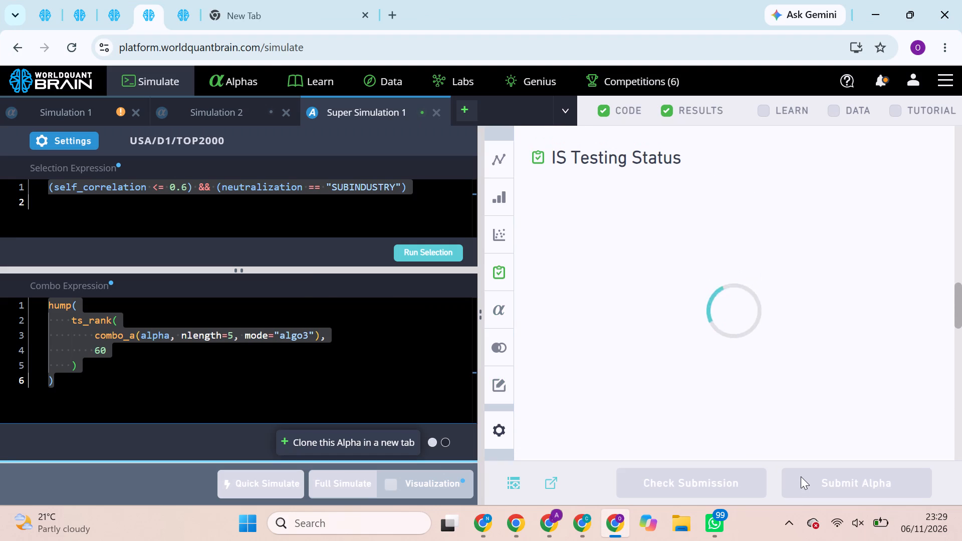
Check the progress of the other open super simulations, including USA/D1/TOP3000 MARKET and GLB/D1/MINVOL1M.
left_click(44, 7)
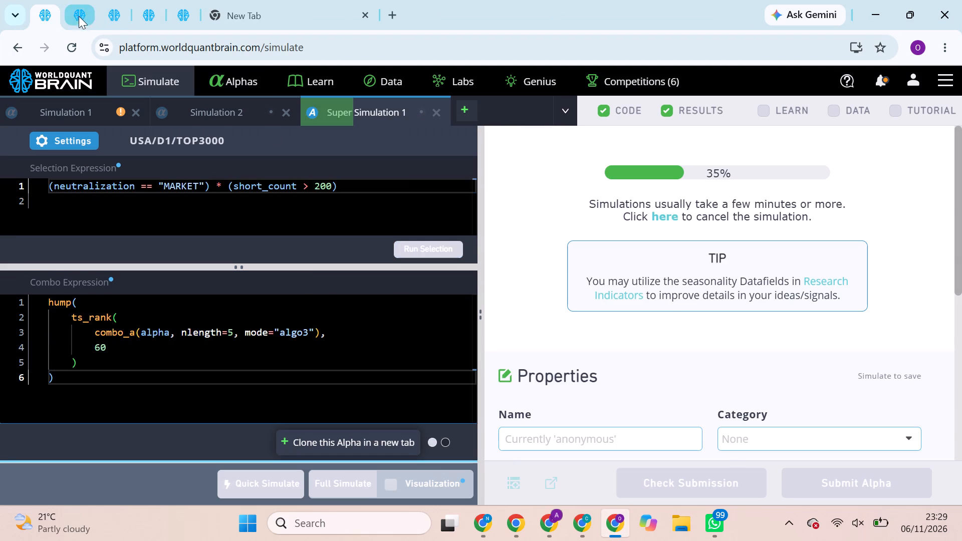
left_click(81, 15)
left_click(125, 1)
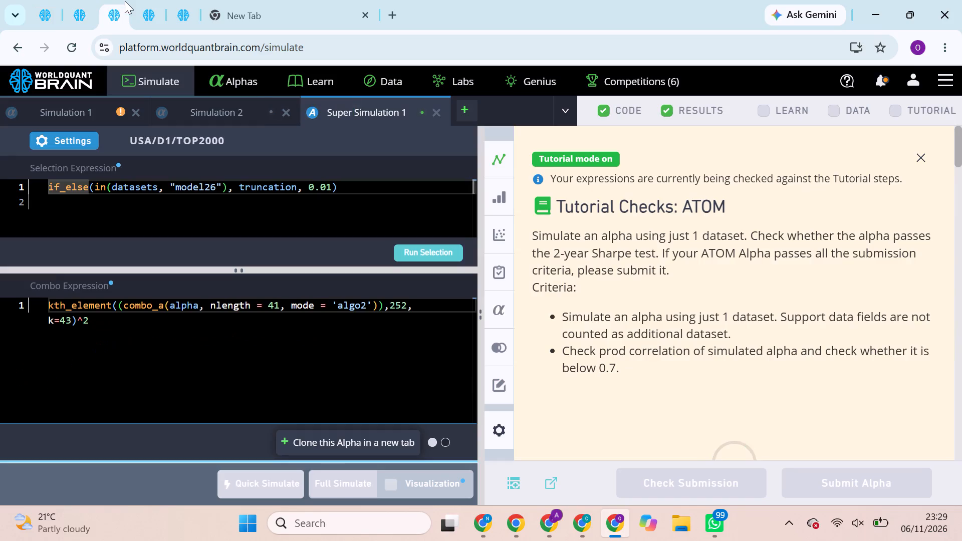
left_click(92, 0)
left_click(69, 0)
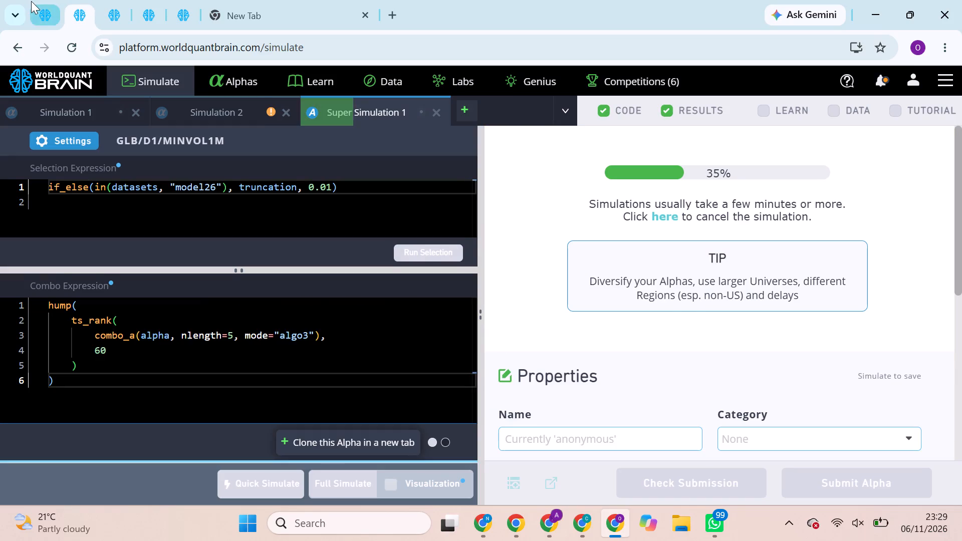
left_click(31, 1)
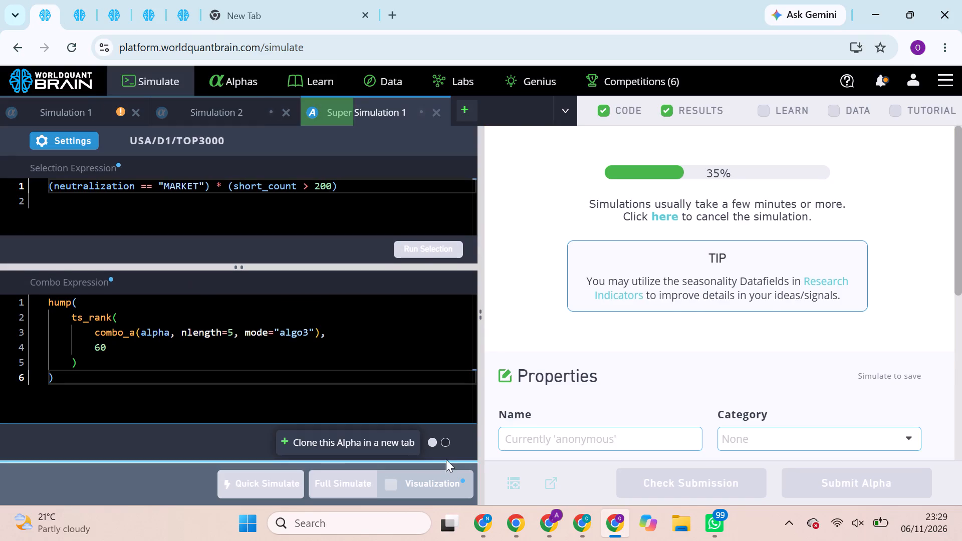
Sign in again to the expired WorldQuant BRAIN session in the other browser profile and start the camera-based identity verification.
left_click(479, 518)
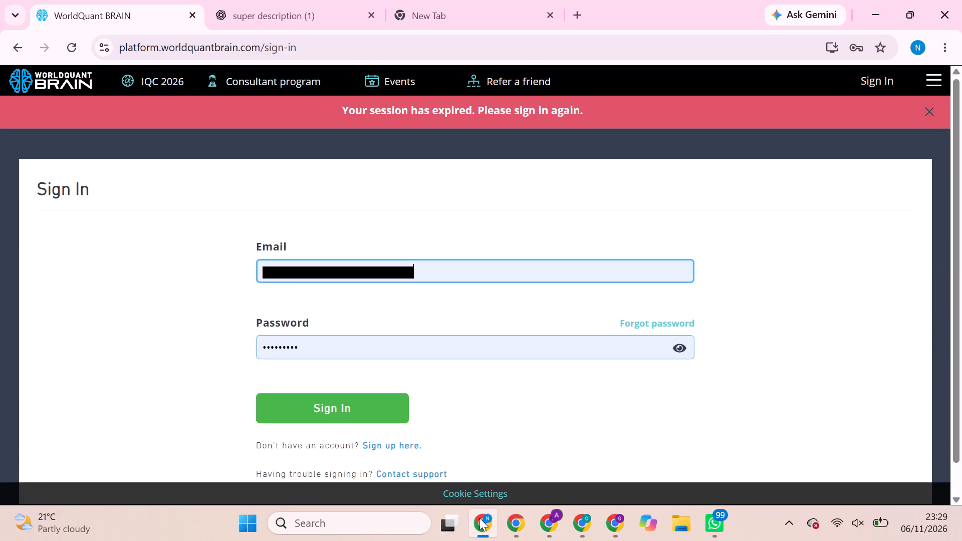
left_click(360, 402)
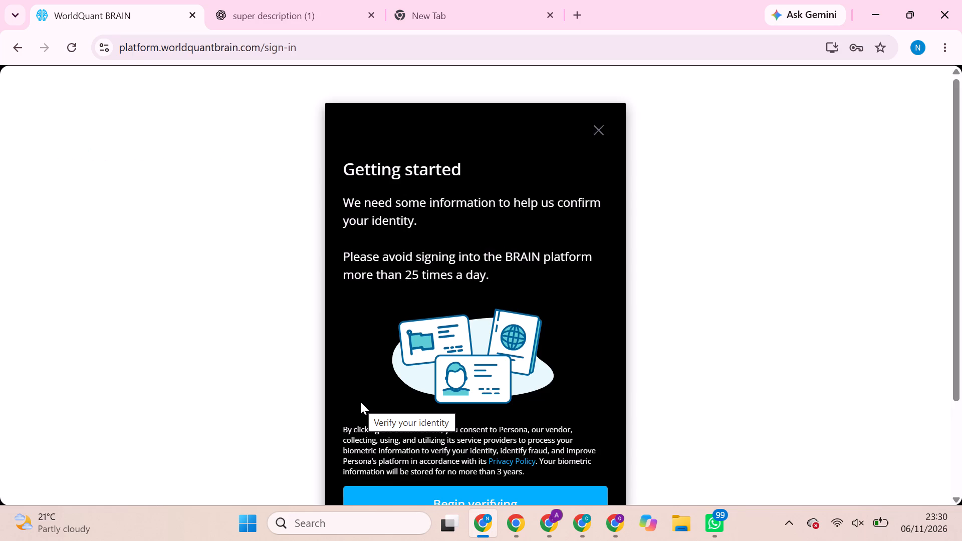
scroll(374, 397, "down", 2)
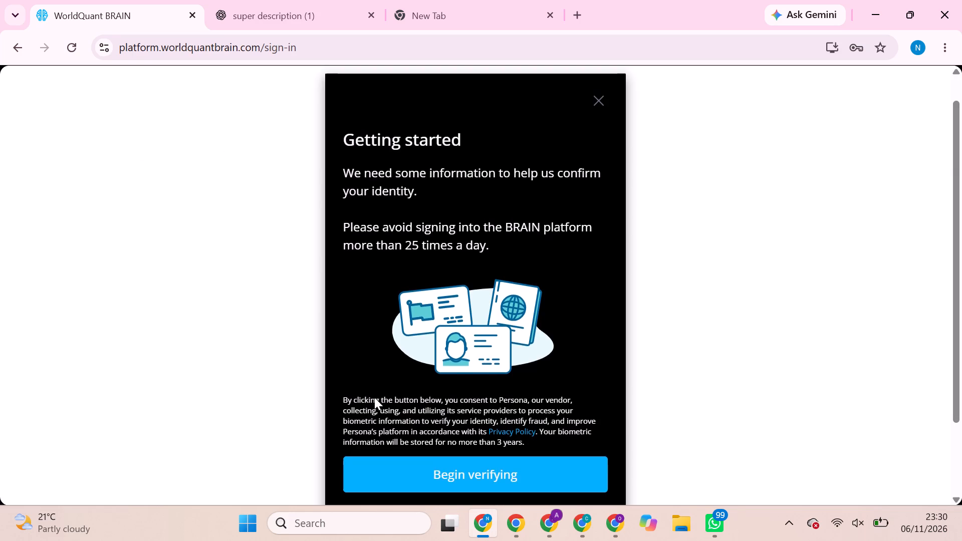
scroll(374, 397, "down", 1)
left_click(393, 387)
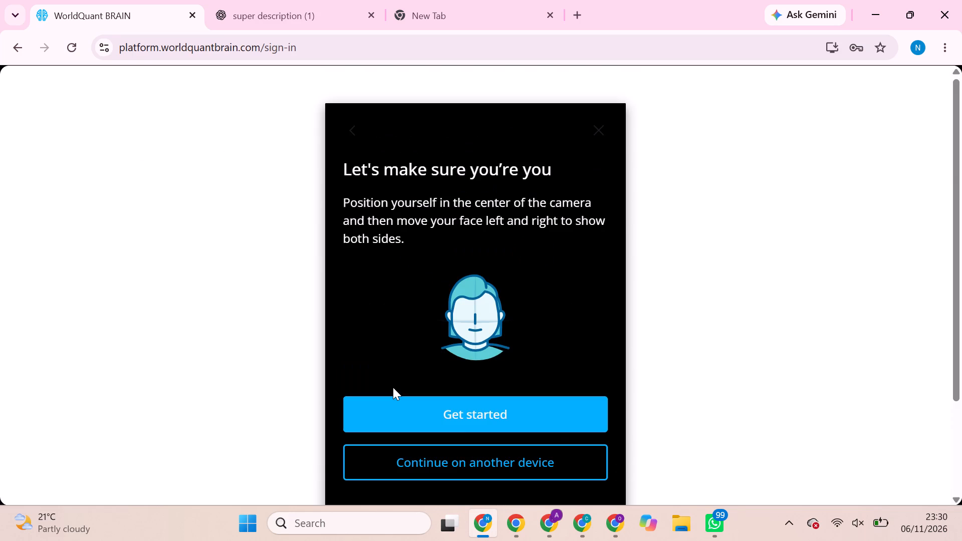
left_click(407, 411)
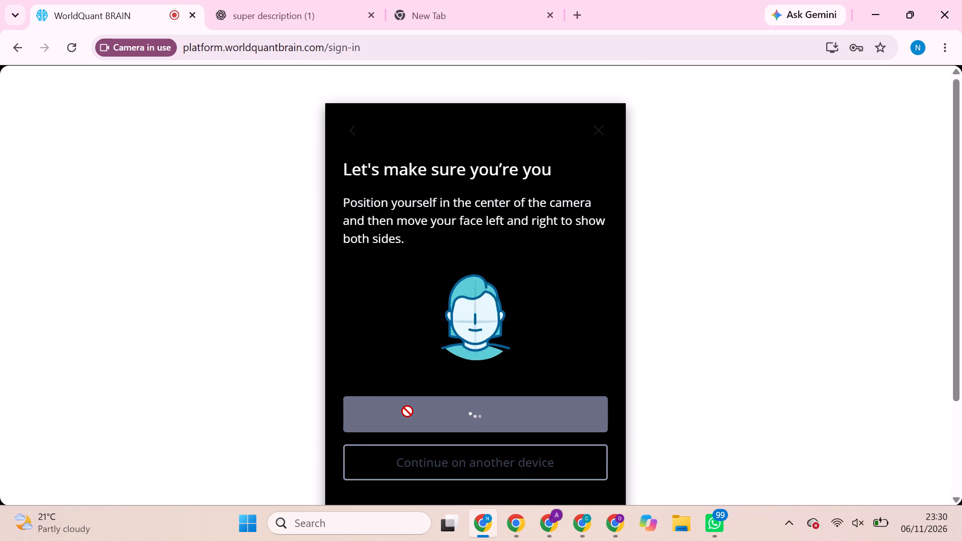